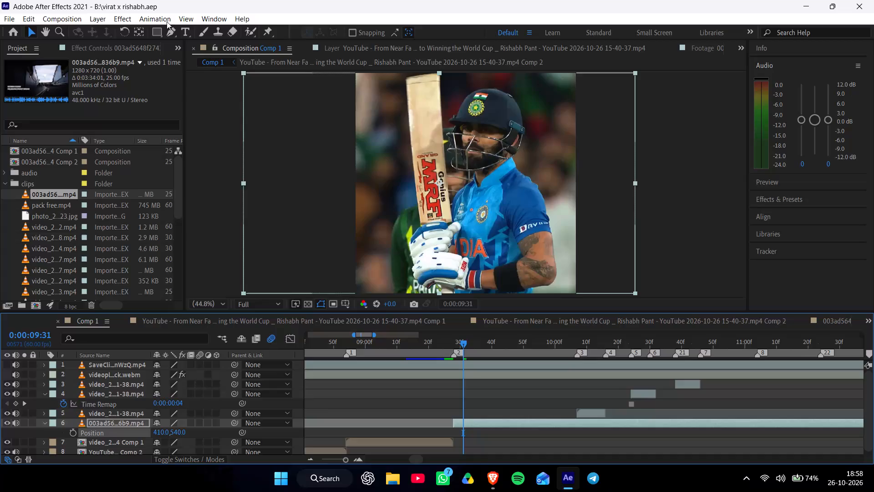
Split the 003ad56 clip layer at 0:00:09:49, delete the part before the cut and slide the remainder back to marker 2.
drag(462, 344, 468, 346)
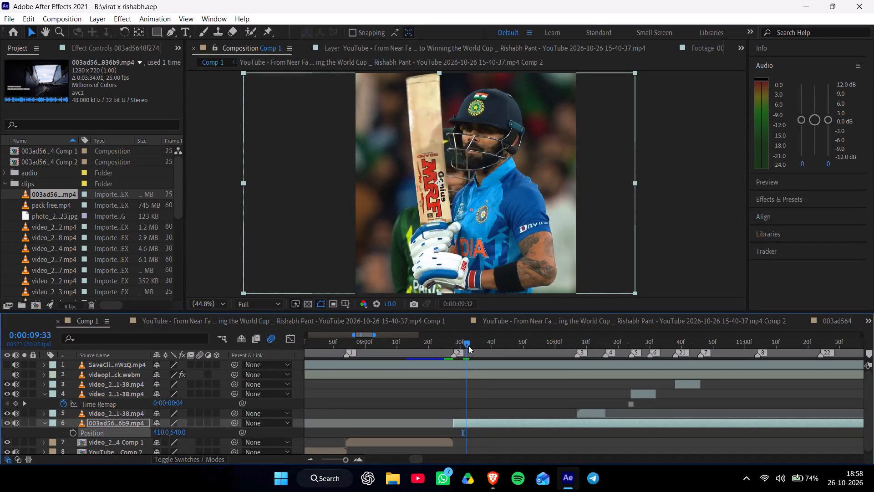
drag(468, 346, 524, 363)
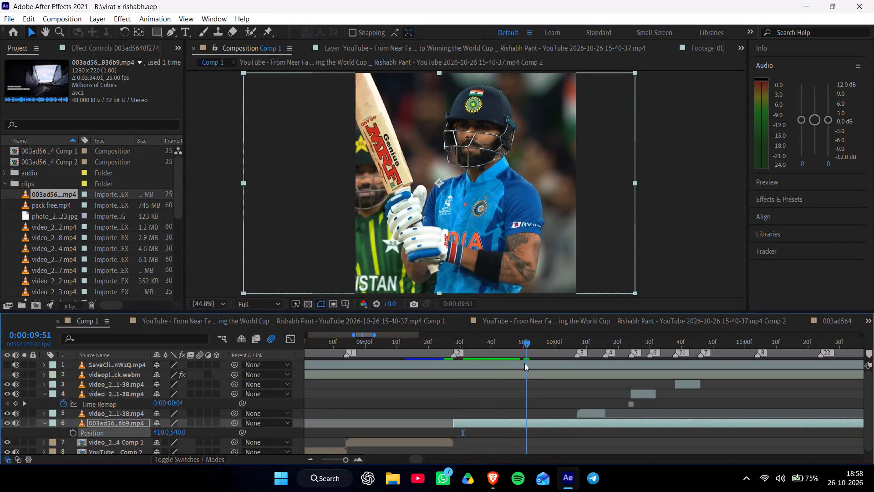
drag(524, 363, 521, 365)
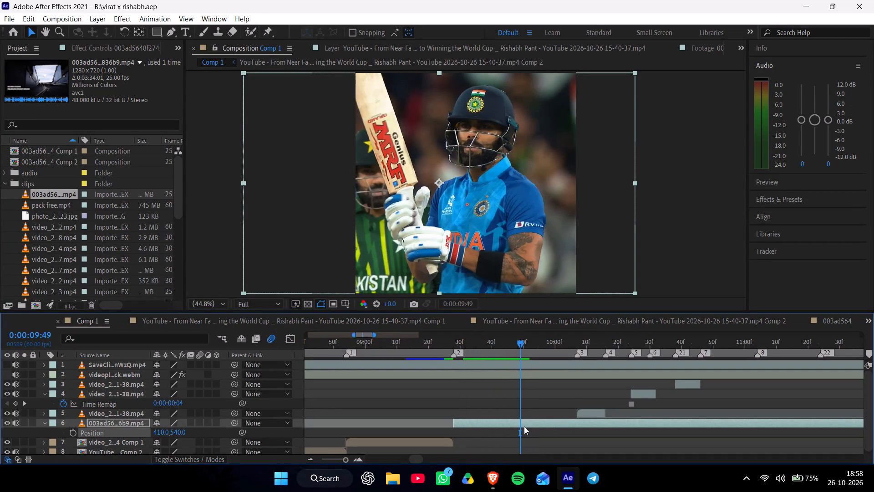
key(ctrl+shift+d)
click(511, 436)
key(Delete)
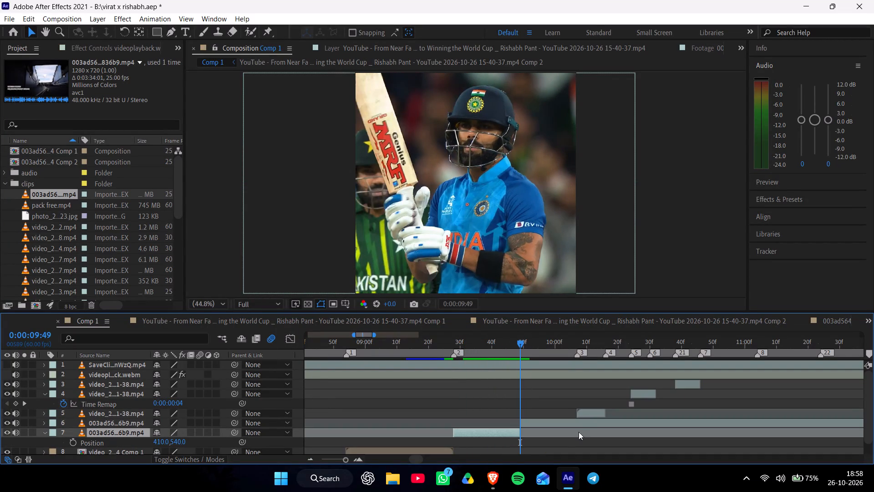
drag(536, 423, 470, 437)
Split the 003ad56 layer just before its shot changes to the crowd, at 0:00:09:52, and delete the part after the cut.
drag(472, 344, 530, 367)
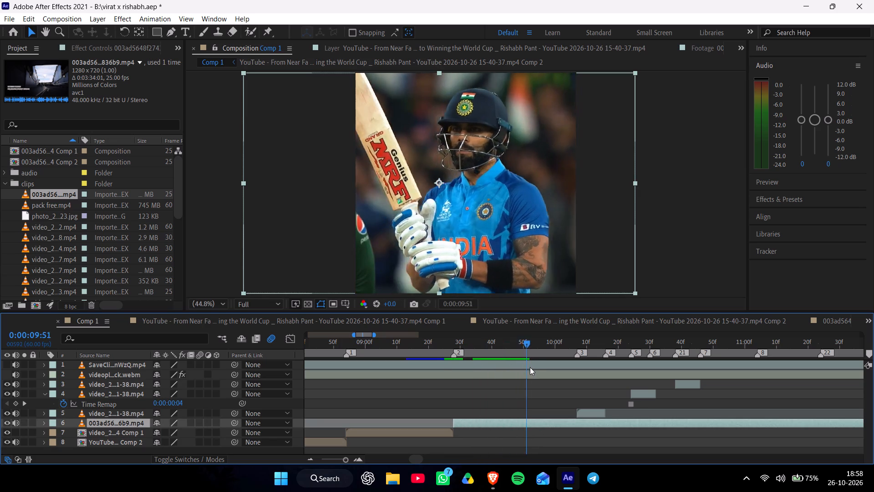
drag(530, 367, 531, 376)
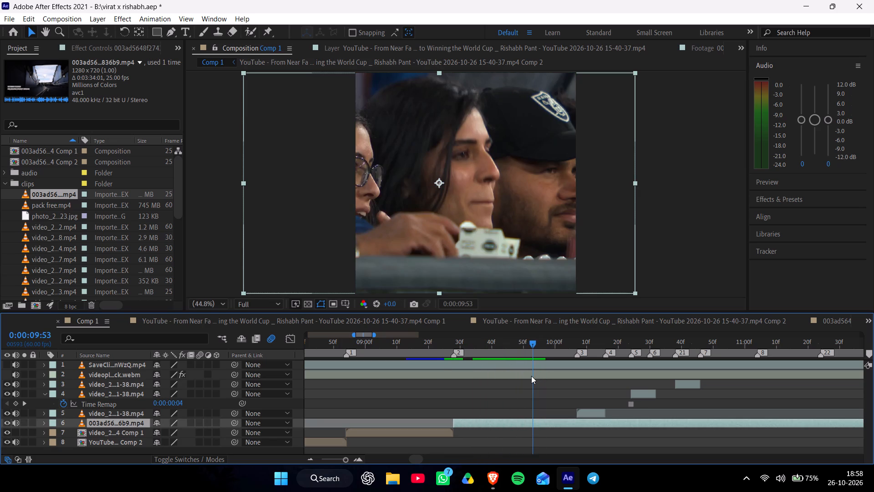
drag(531, 376, 530, 376)
key(ctrl+shift+d)
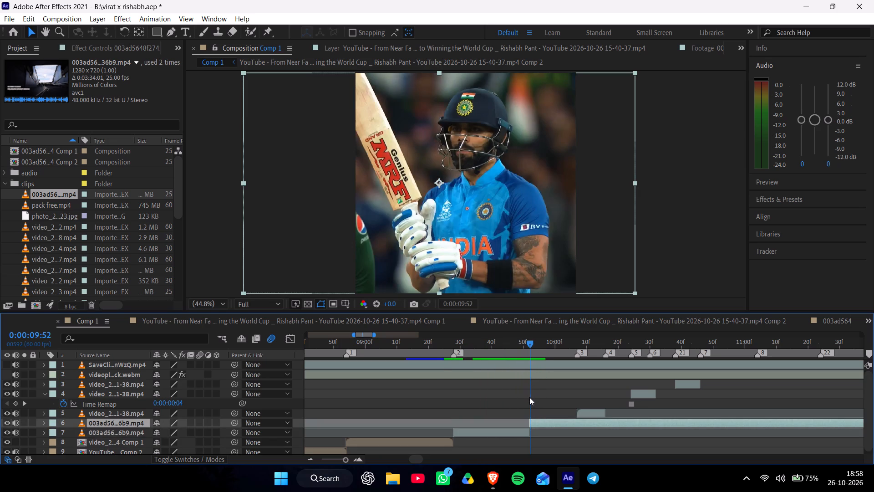
key(Delete)
Slide the trimmed 003ad56 clip so it ends at marker 3, and extend its start back to marker 2.
drag(508, 422, 555, 436)
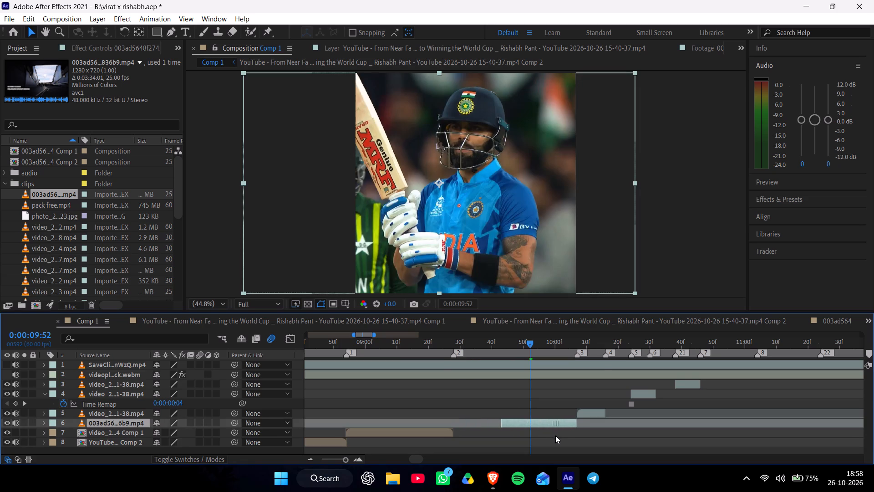
drag(555, 436, 554, 436)
drag(498, 425, 456, 436)
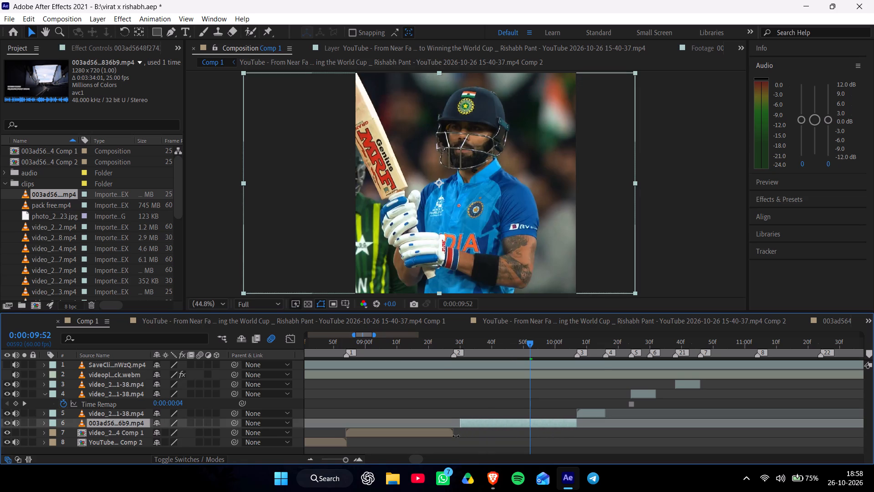
drag(456, 436, 451, 437)
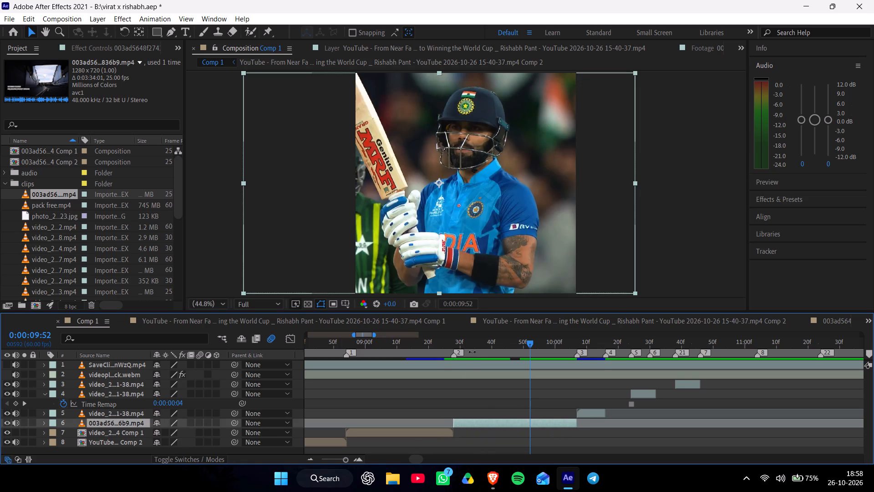
Check the clip between markers 2 and 3, and pre-compose it with all attributes moved into the new composition.
drag(473, 343, 491, 368)
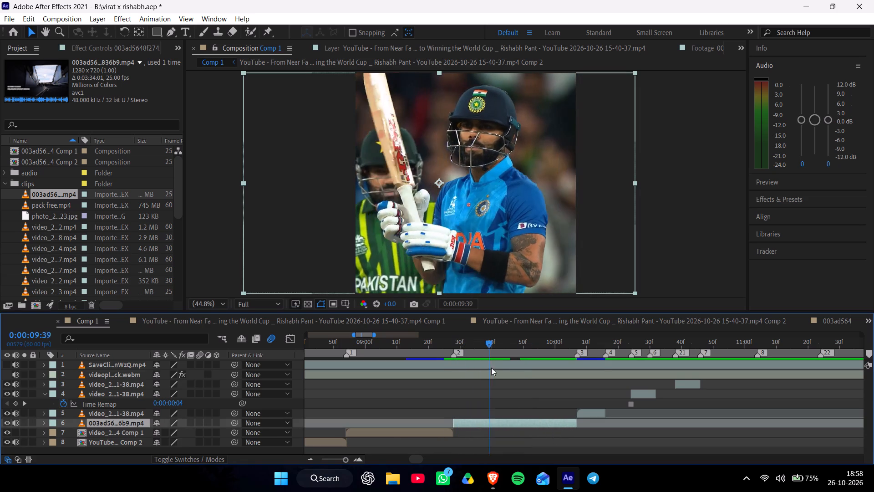
drag(491, 368, 556, 389)
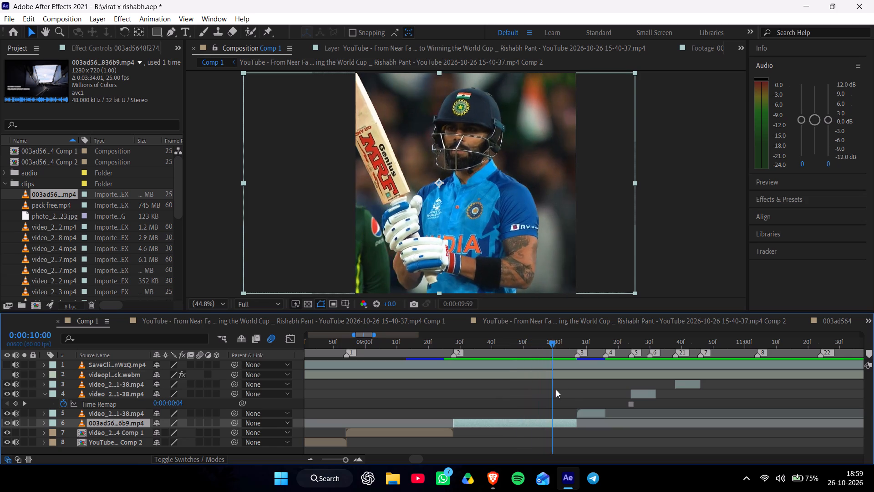
drag(556, 389, 574, 396)
key(ctrl+shift+c)
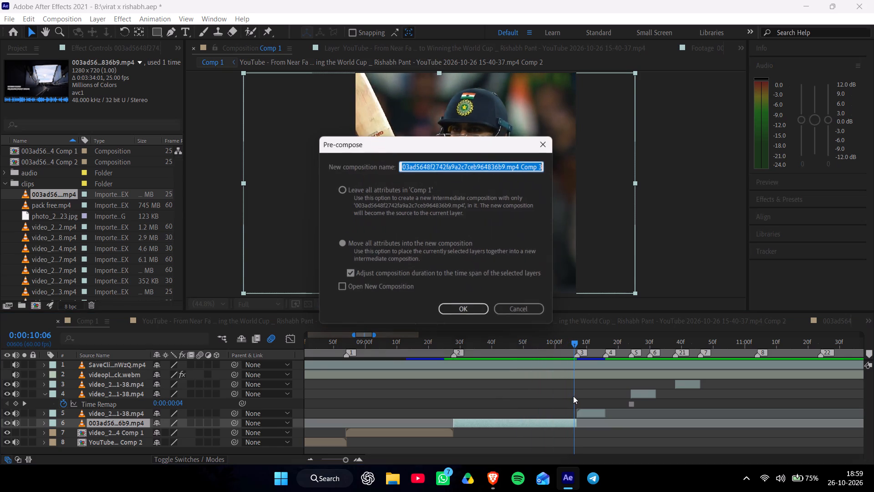
click(469, 309)
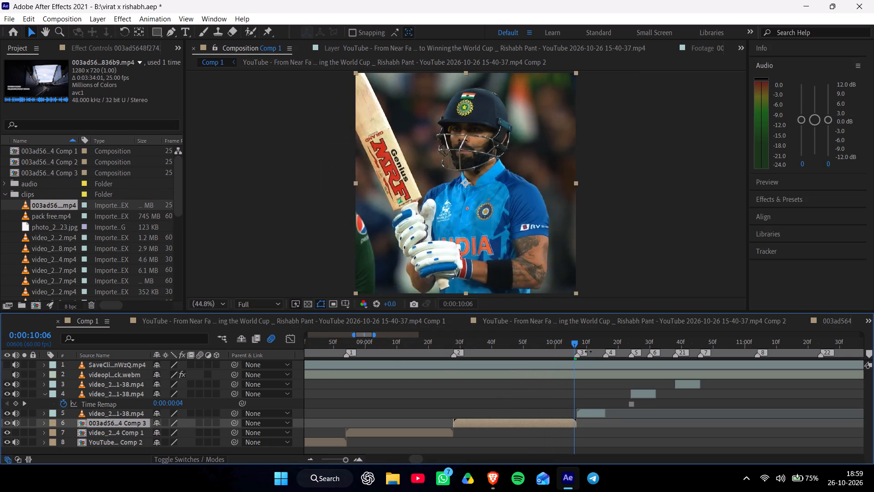
click(498, 485)
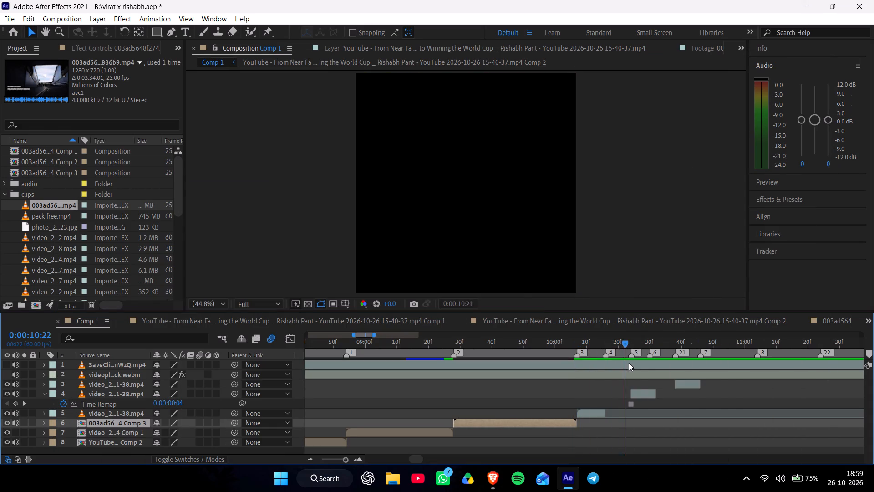
drag(629, 363, 702, 387)
scroll(63, 269, down, 1)
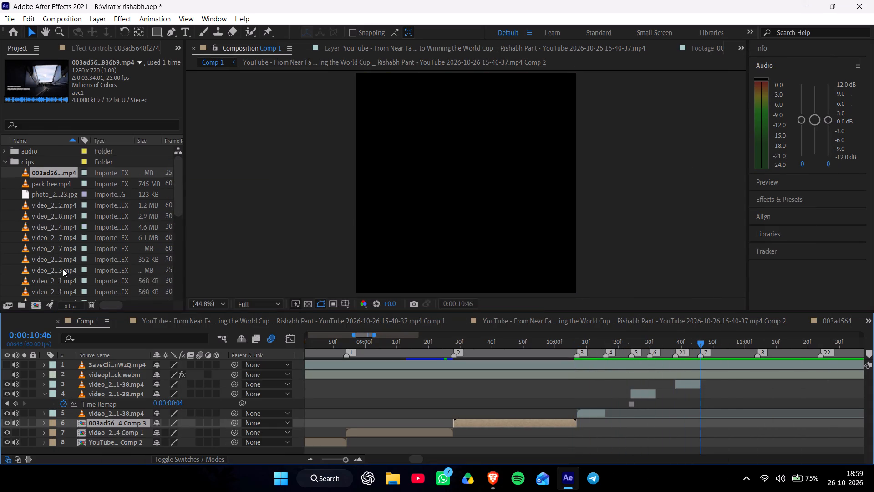
scroll(63, 269, down, 1)
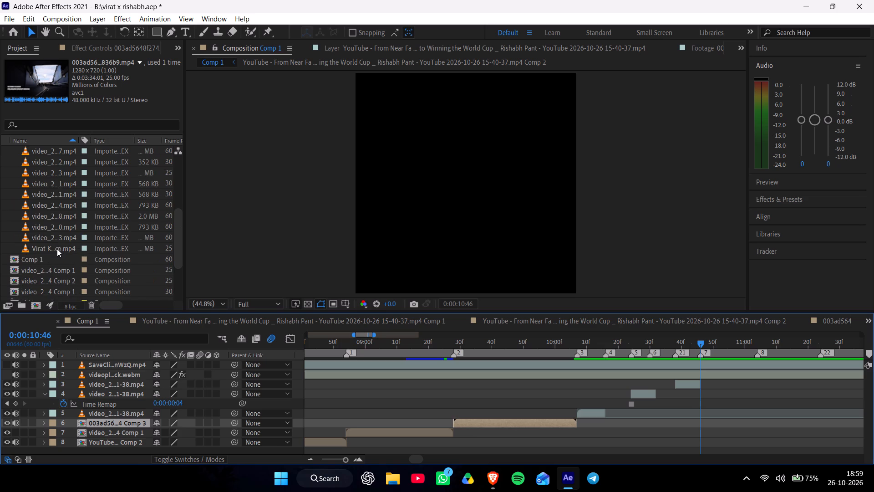
double_click(57, 249)
drag(201, 277, 263, 280)
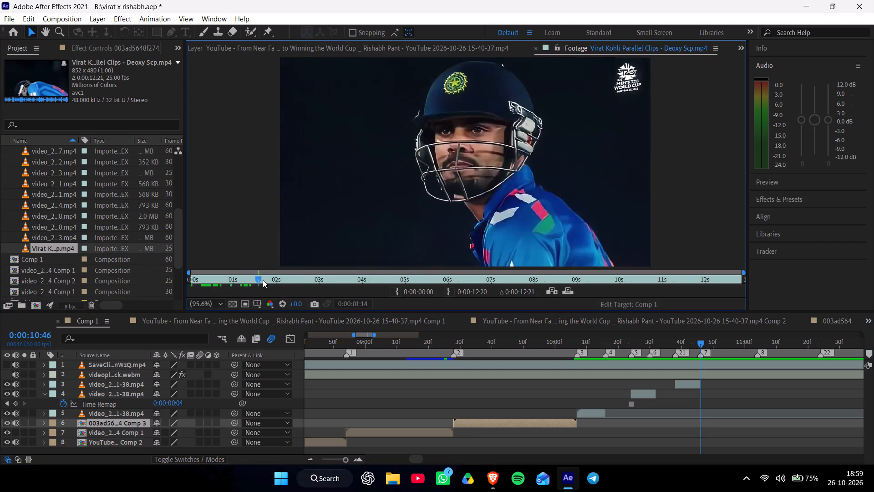
drag(263, 280, 640, 273)
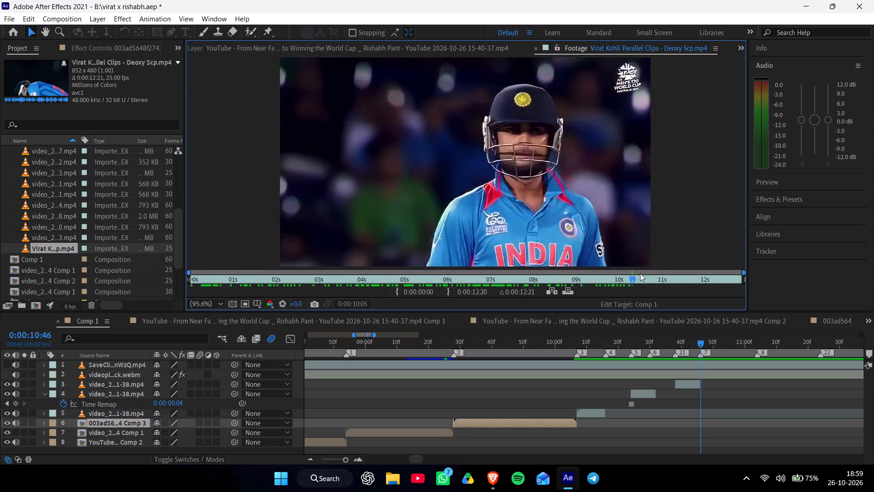
drag(640, 273, 699, 277)
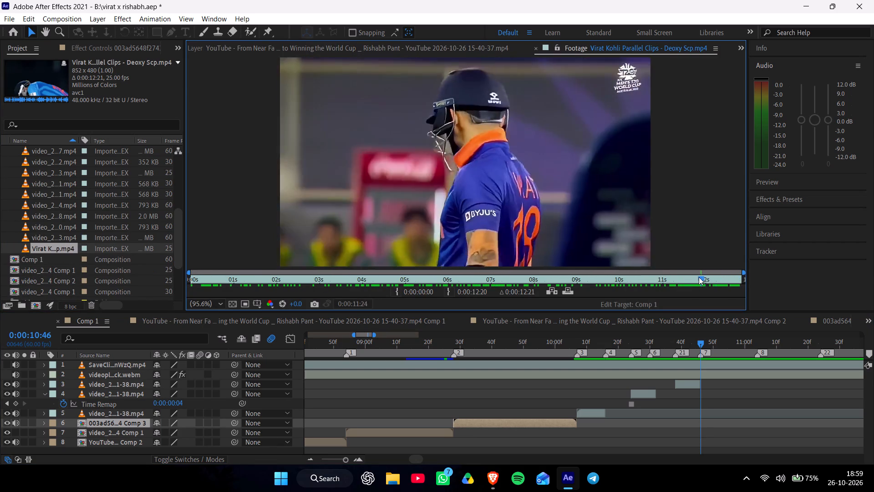
drag(699, 277, 713, 283)
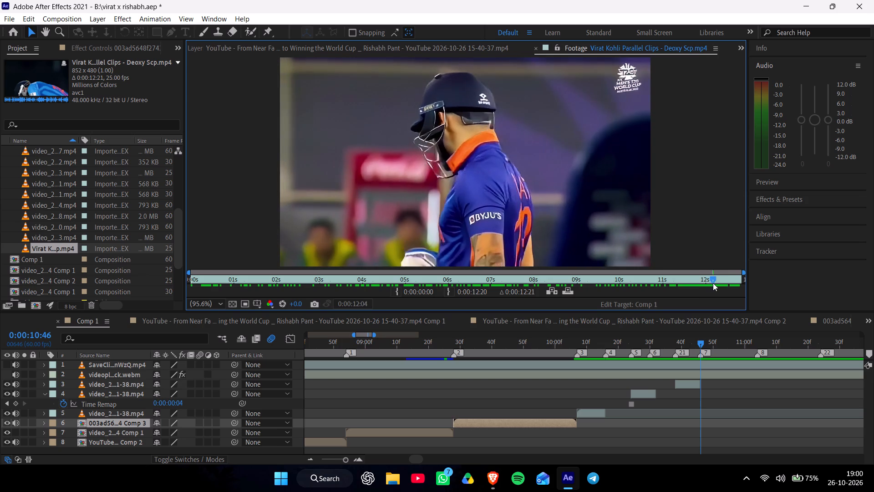
drag(713, 283, 737, 287)
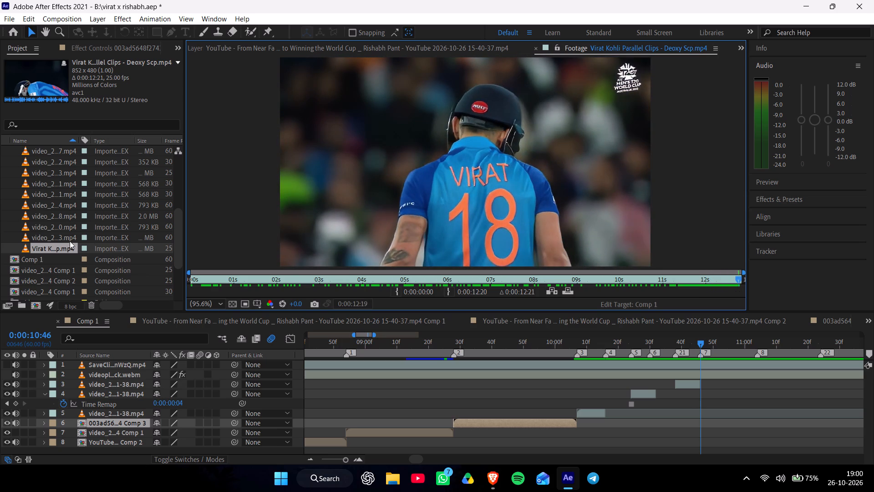
Examine the footage video_2026-10-26_18-52-23.mp4 for a usable moment within its first three seconds.
double_click(68, 237)
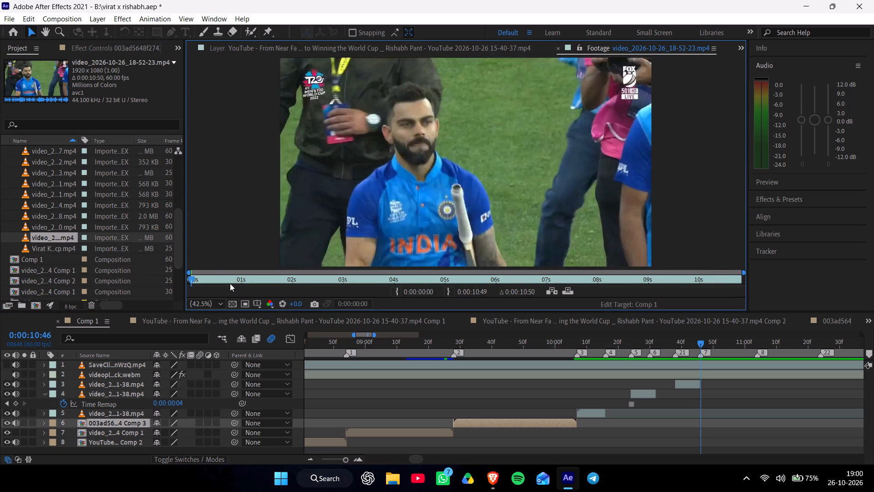
drag(215, 279, 331, 292)
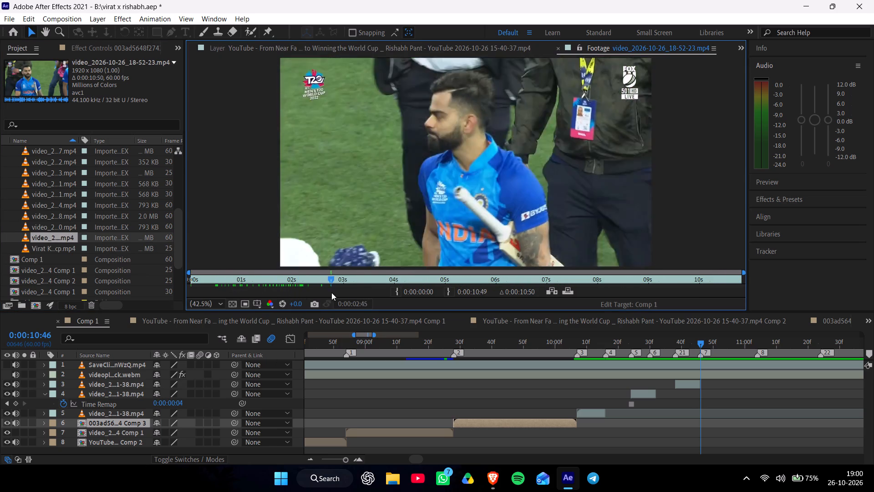
drag(331, 292, 279, 300)
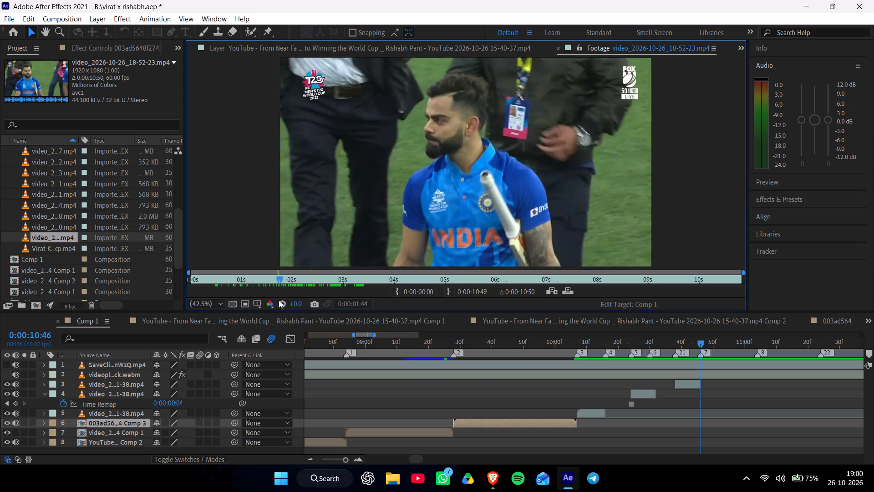
drag(279, 300, 257, 307)
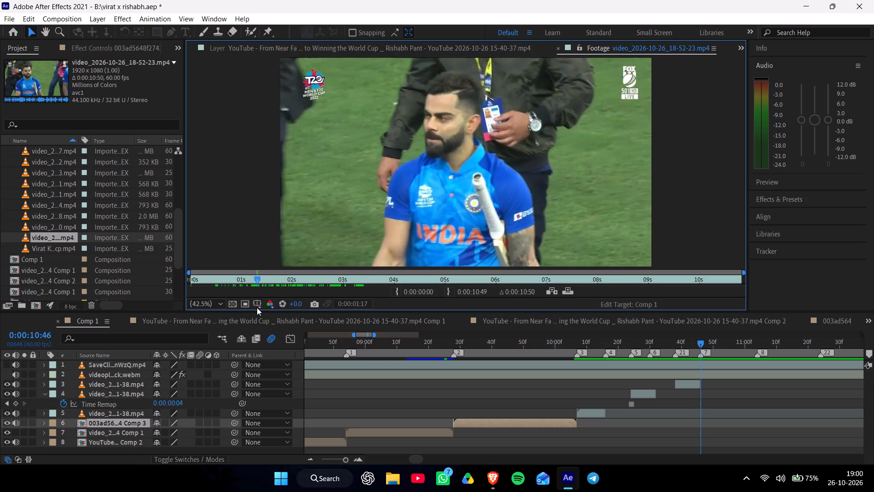
drag(257, 307, 258, 307)
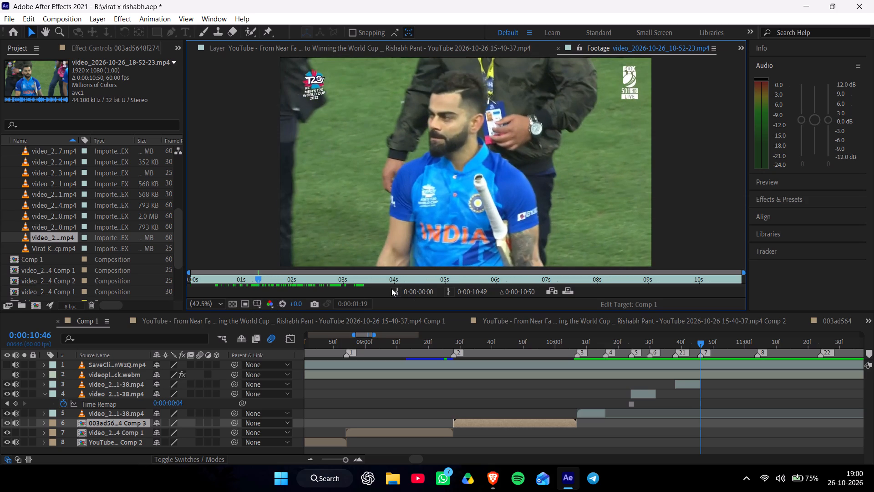
drag(258, 280, 245, 282)
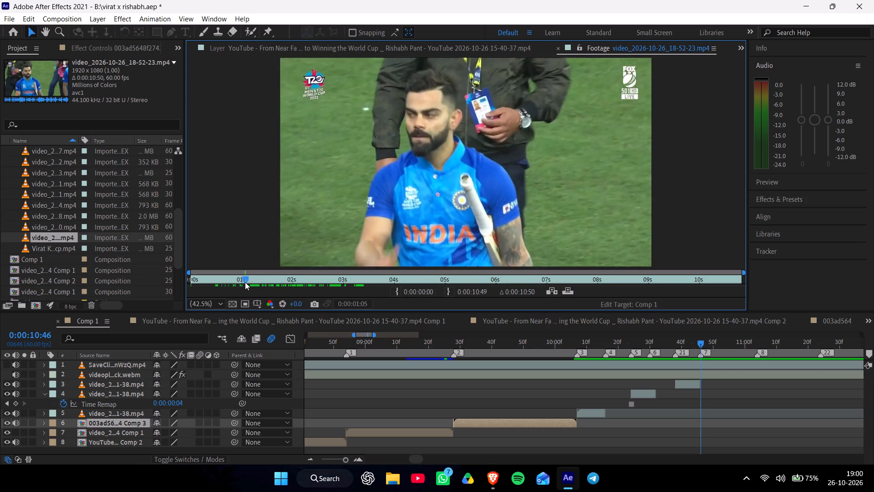
drag(245, 282, 227, 287)
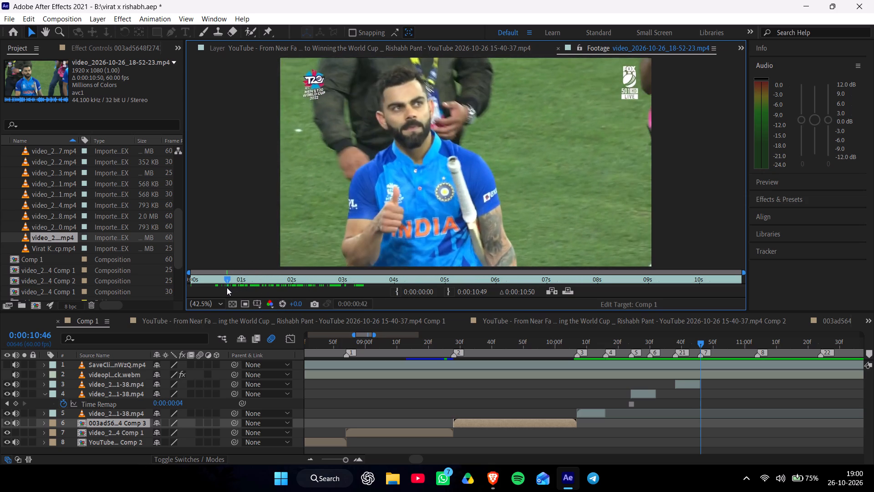
drag(227, 287, 211, 290)
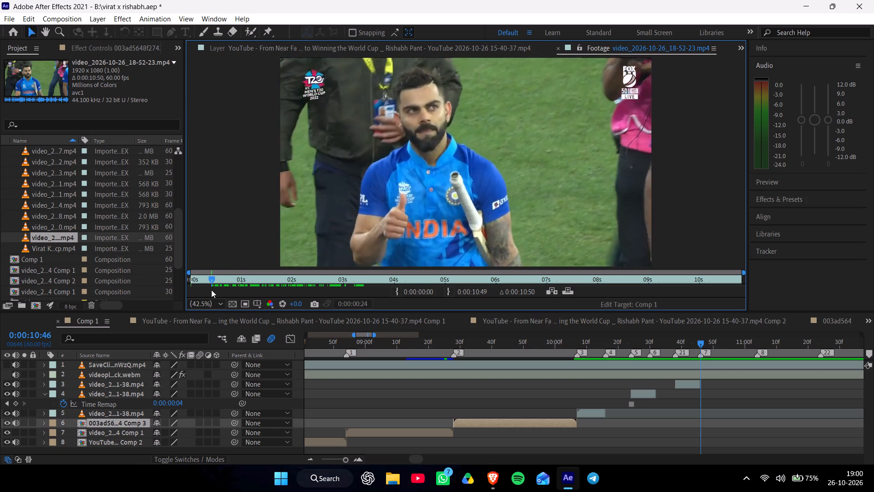
drag(211, 290, 184, 293)
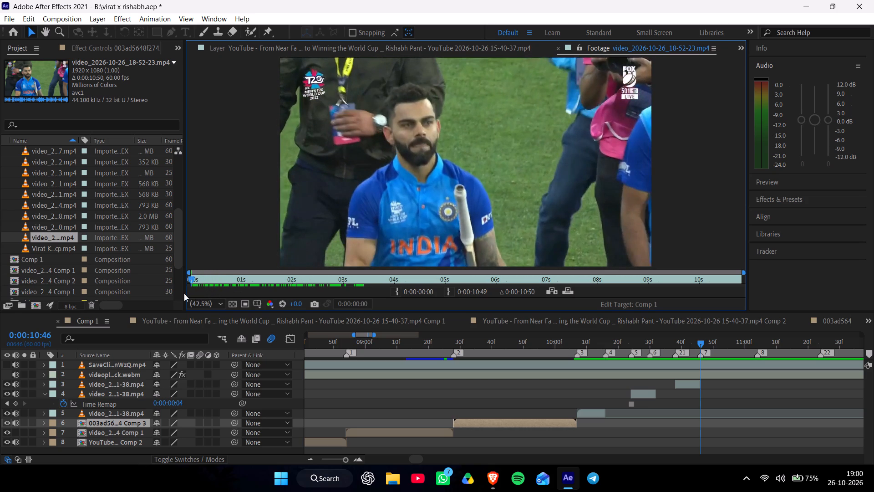
drag(184, 293, 183, 301)
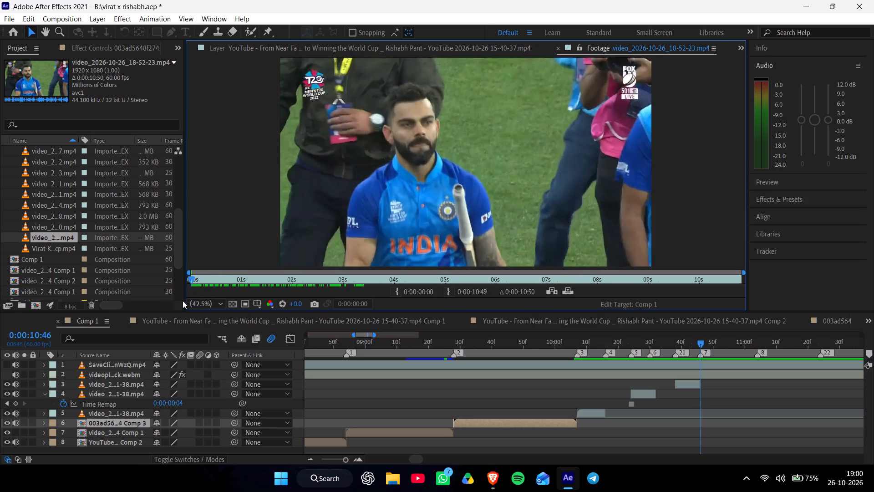
drag(183, 301, 180, 301)
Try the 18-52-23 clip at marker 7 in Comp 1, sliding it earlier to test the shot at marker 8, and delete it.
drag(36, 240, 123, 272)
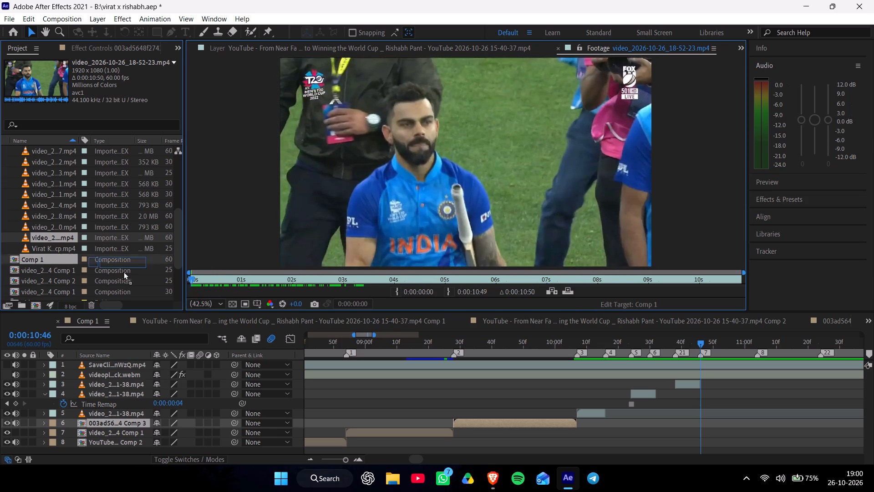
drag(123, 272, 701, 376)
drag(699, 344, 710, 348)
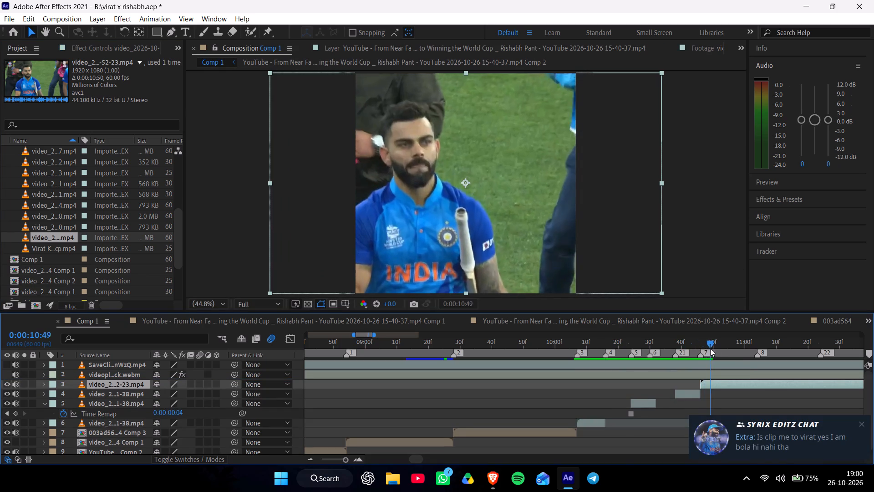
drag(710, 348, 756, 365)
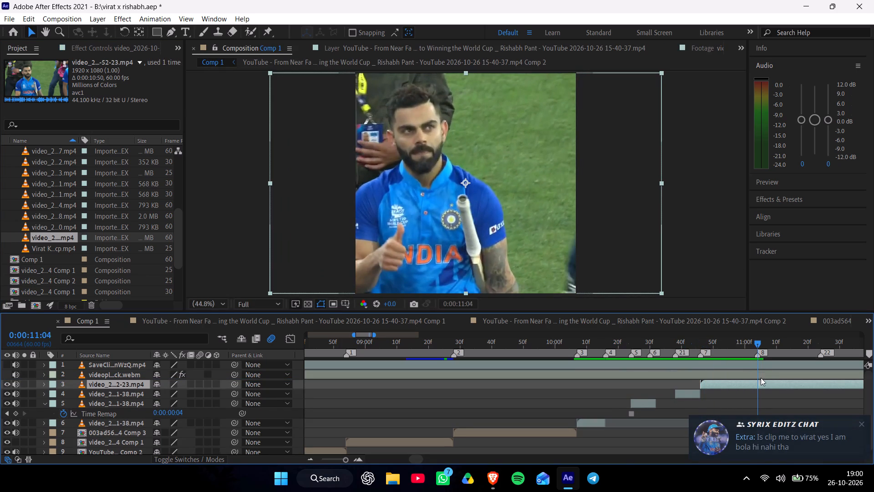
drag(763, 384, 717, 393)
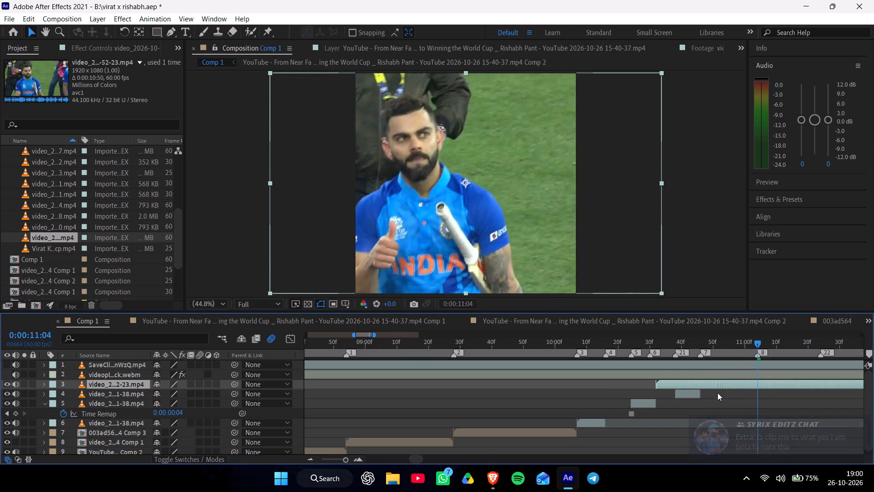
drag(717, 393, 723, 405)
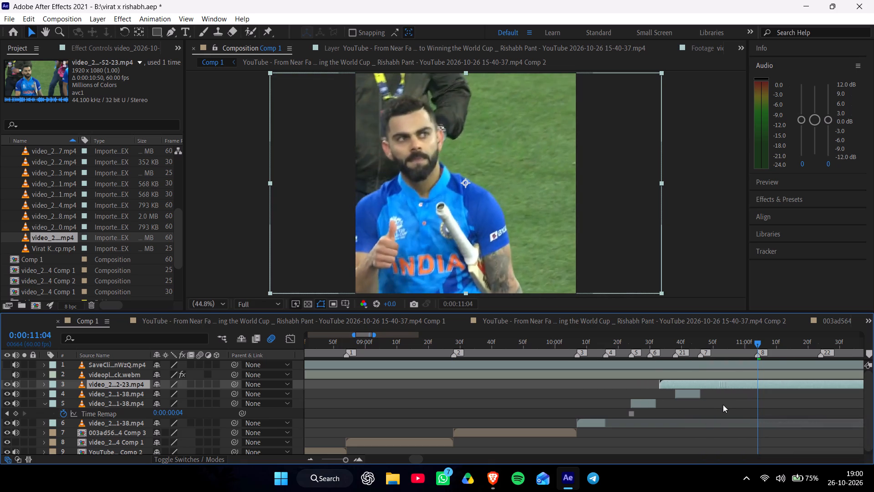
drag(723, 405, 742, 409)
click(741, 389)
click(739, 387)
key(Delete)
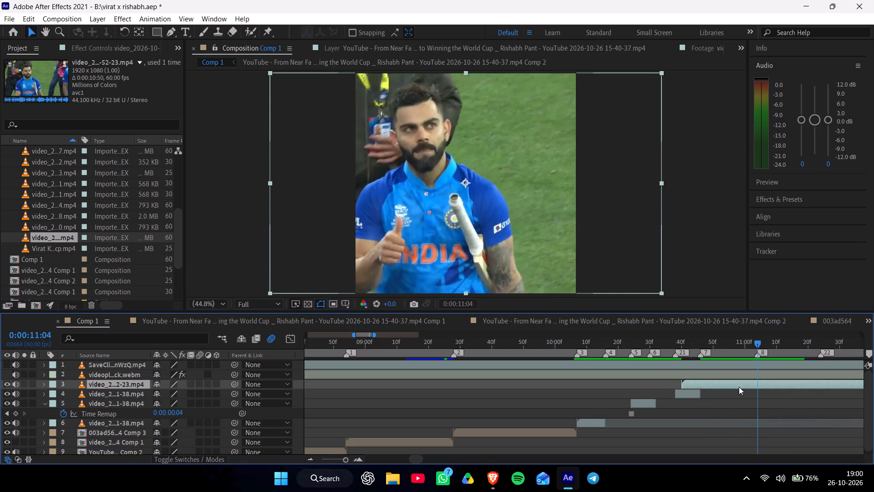
Preview other clips in the clips folder and place video_2026-10-26_18-51-48.mp4 in Comp 1 starting at marker 7.
click(699, 343)
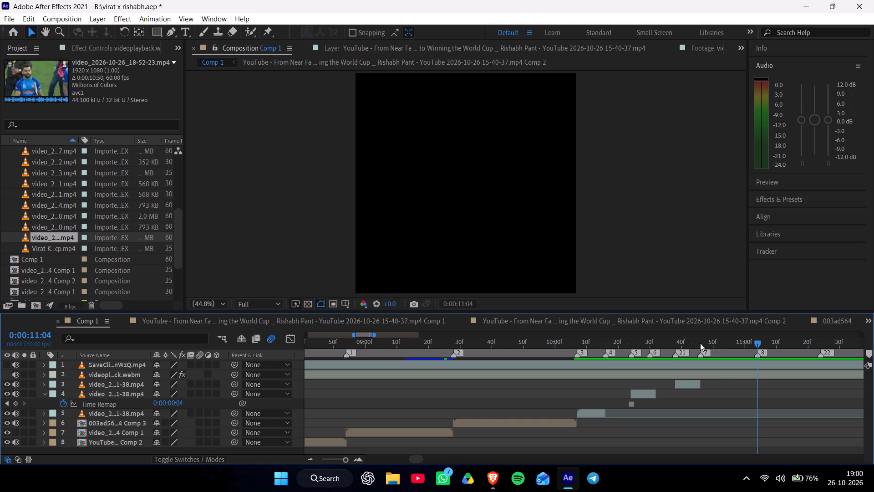
double_click(51, 225)
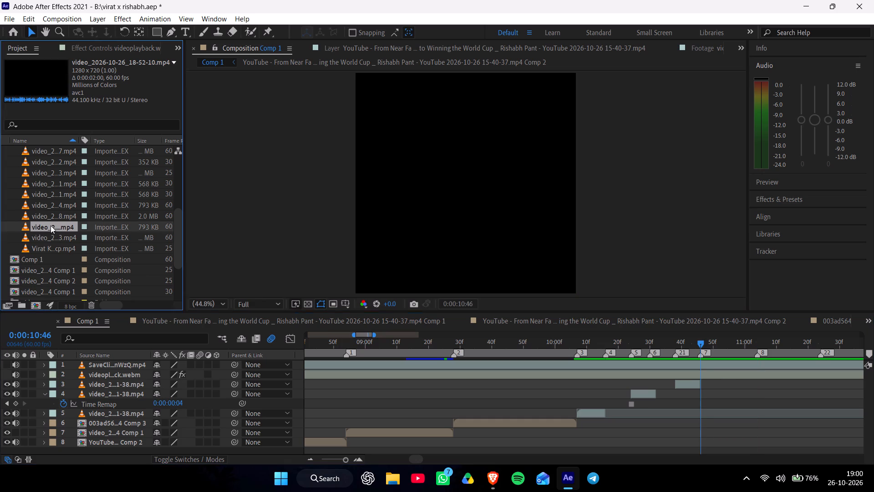
double_click(50, 216)
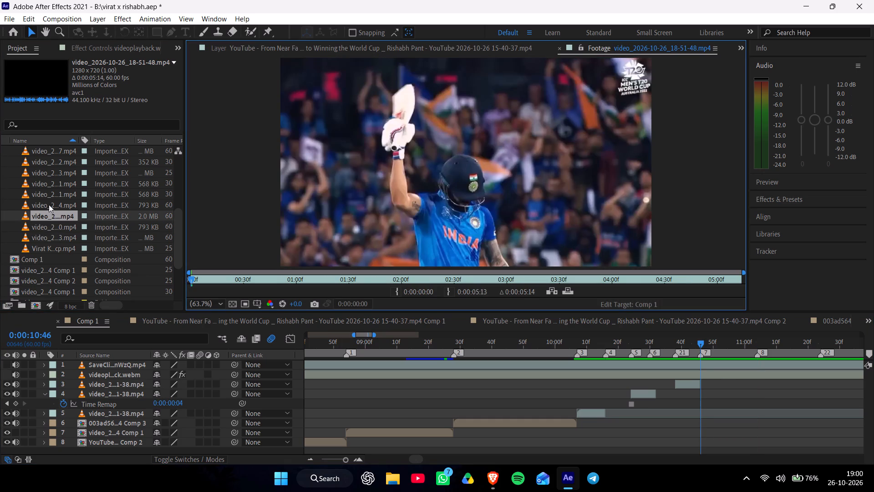
double_click(48, 201)
double_click(51, 216)
drag(51, 216, 706, 373)
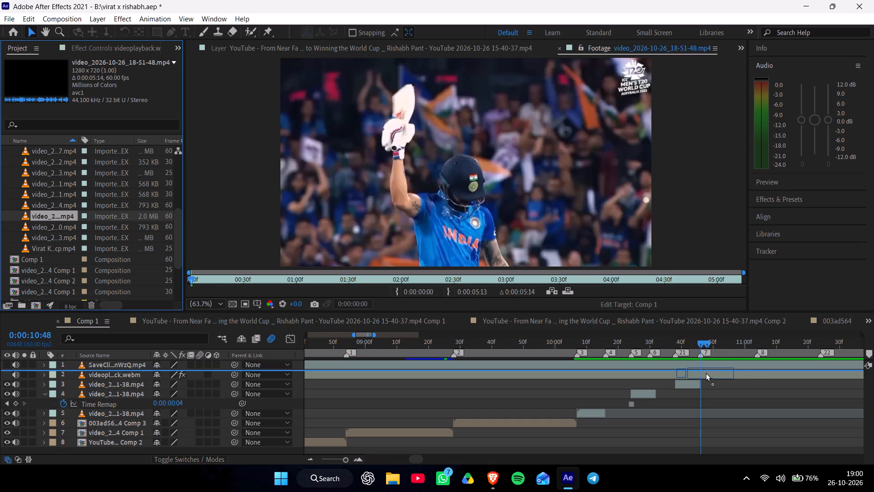
drag(706, 373, 700, 373)
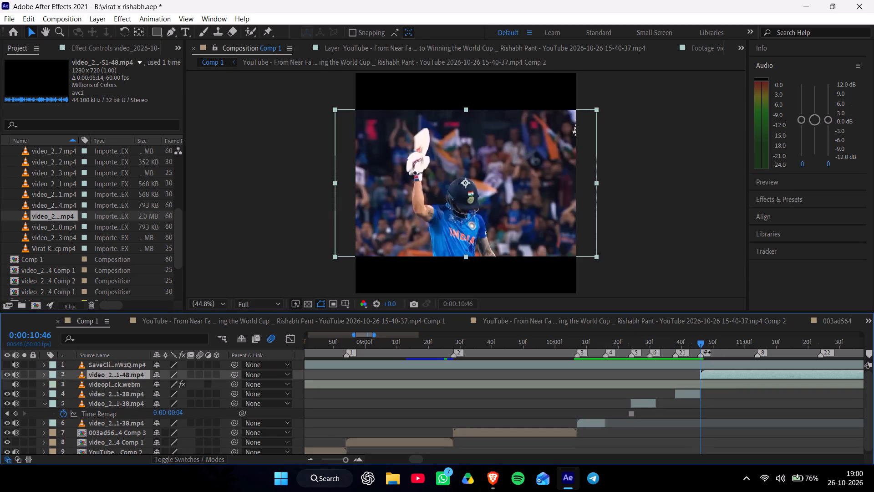
Reframe the 18-51-48 clip to the composition's height with Position 622, 540, and check the framing past marker 8.
key(ctrl+alt+shift+g)
key(p)
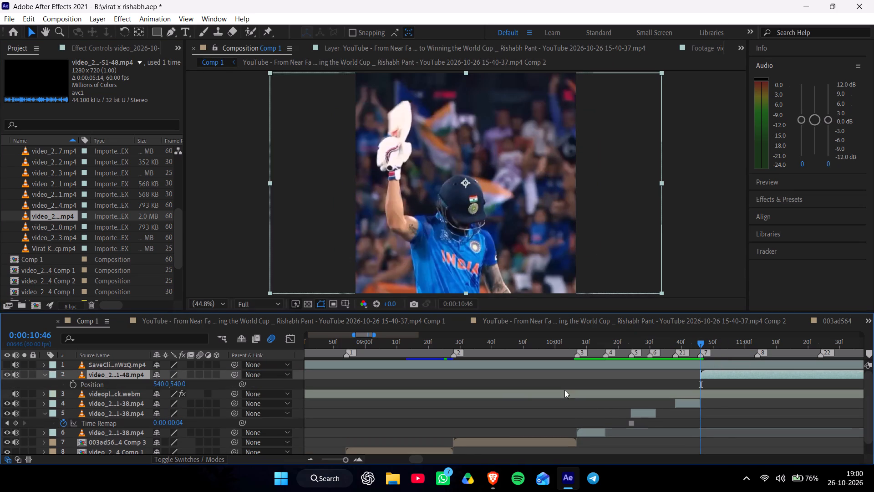
drag(157, 386, 189, 389)
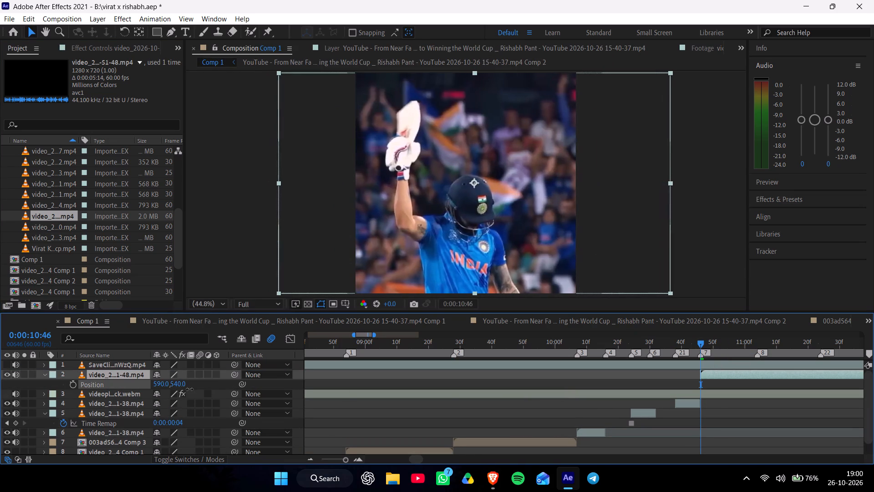
drag(189, 389, 208, 390)
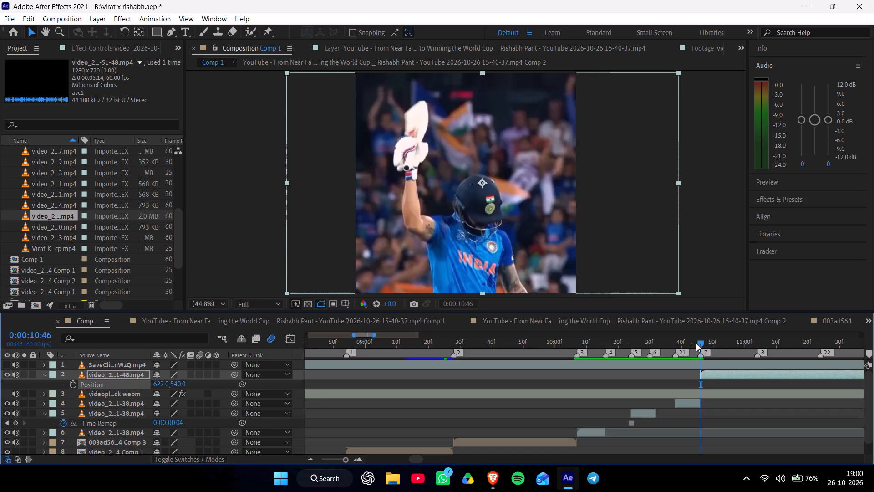
drag(699, 342, 770, 369)
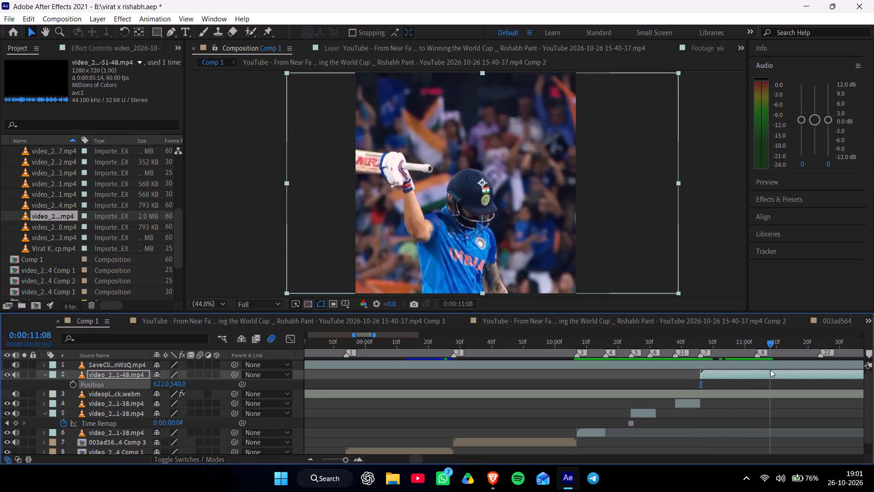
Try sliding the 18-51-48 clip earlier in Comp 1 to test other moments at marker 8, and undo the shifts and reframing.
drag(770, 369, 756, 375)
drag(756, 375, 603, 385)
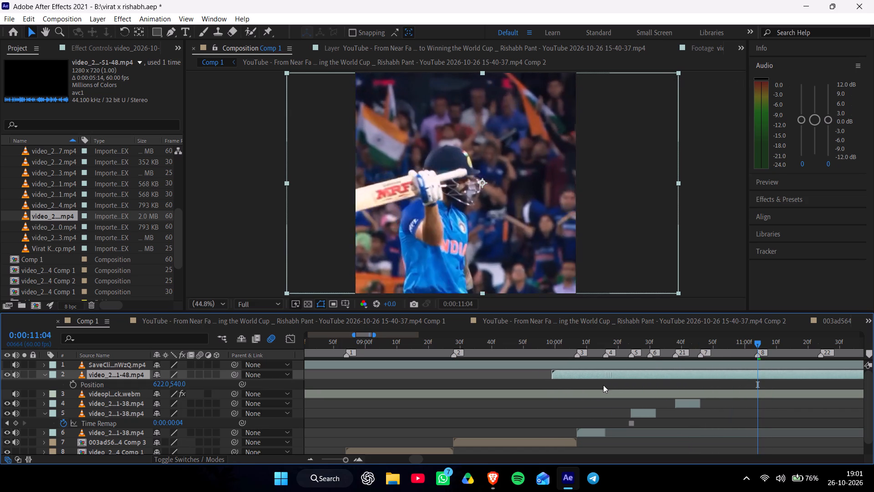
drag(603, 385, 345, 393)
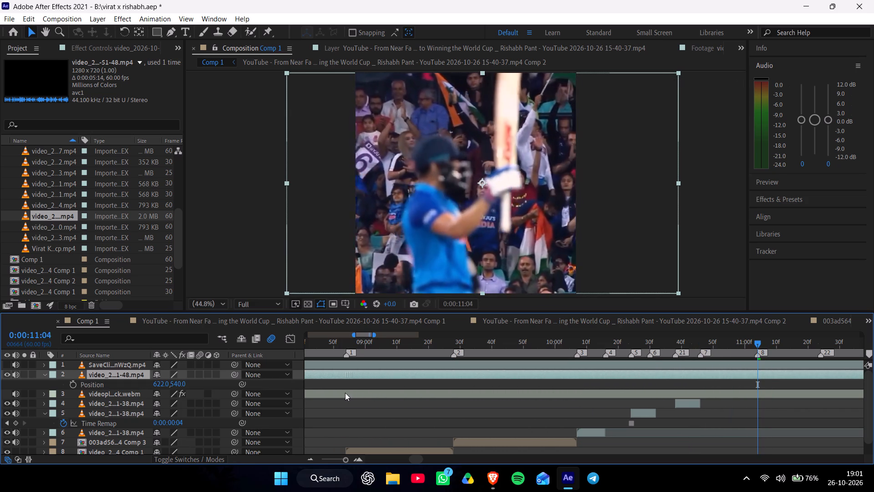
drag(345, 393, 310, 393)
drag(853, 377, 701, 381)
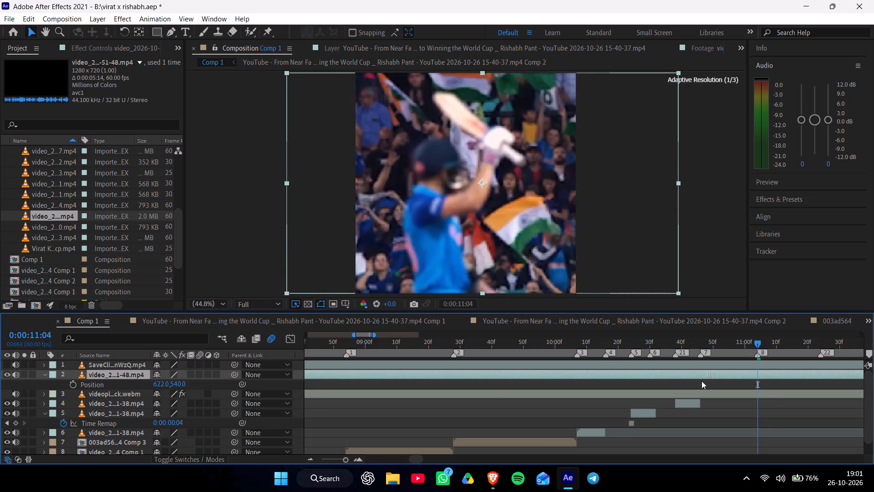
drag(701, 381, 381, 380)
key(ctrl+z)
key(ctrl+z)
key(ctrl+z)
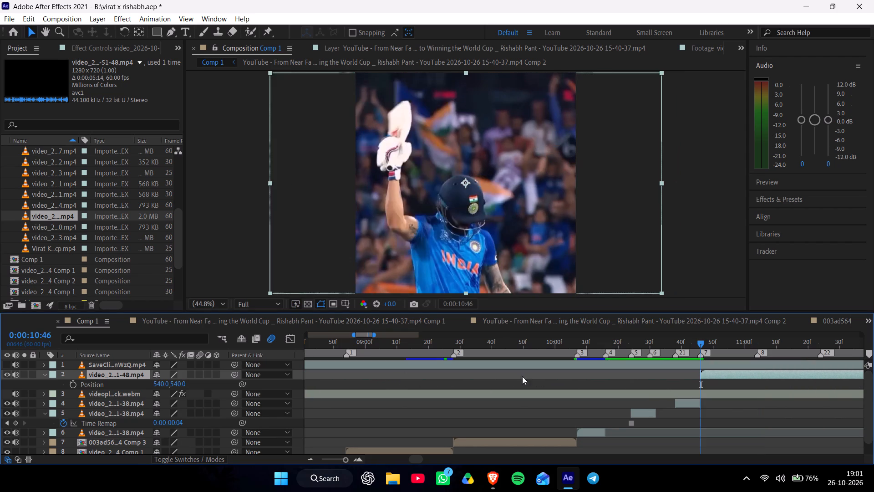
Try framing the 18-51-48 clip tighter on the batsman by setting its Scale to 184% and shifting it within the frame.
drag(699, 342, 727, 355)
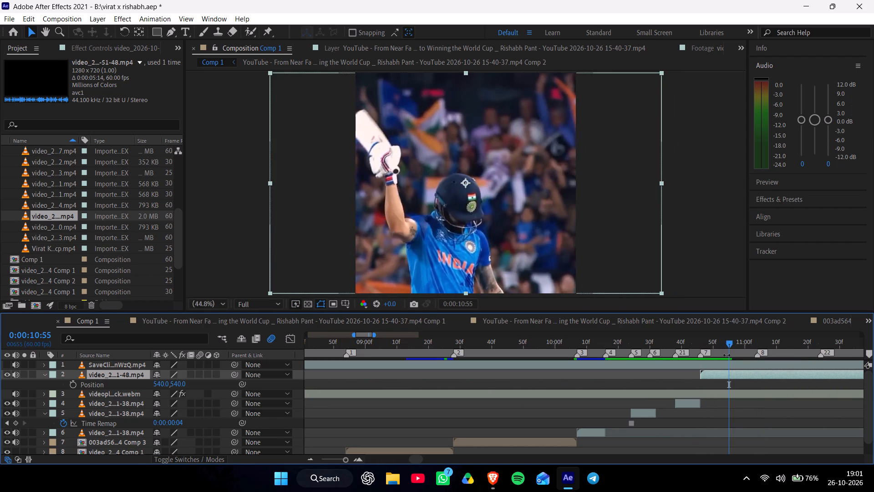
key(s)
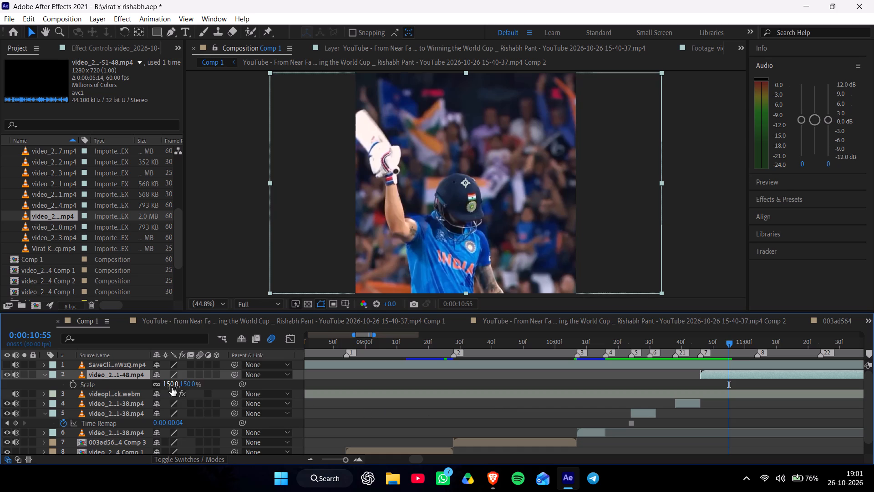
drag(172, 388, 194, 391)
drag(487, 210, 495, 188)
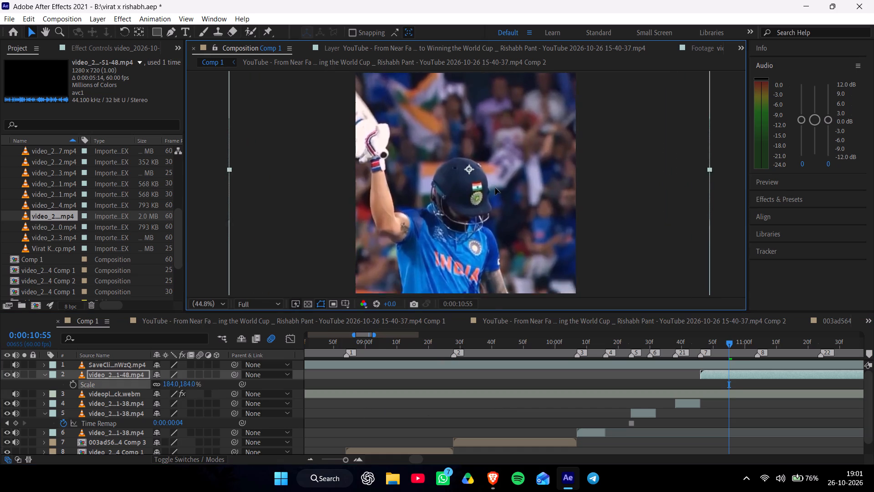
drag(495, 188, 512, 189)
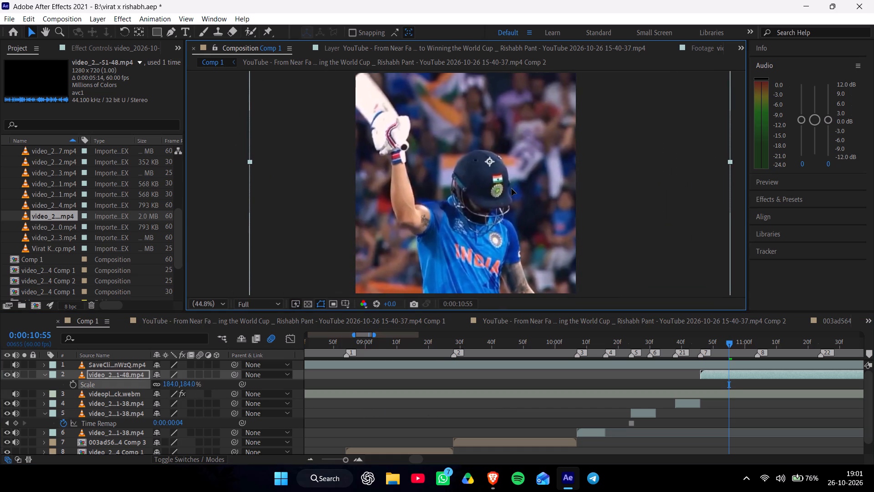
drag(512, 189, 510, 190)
Delete the 18-51-48 clip from Comp 1 and return the current time to marker 7.
key(Delete)
drag(698, 341, 701, 345)
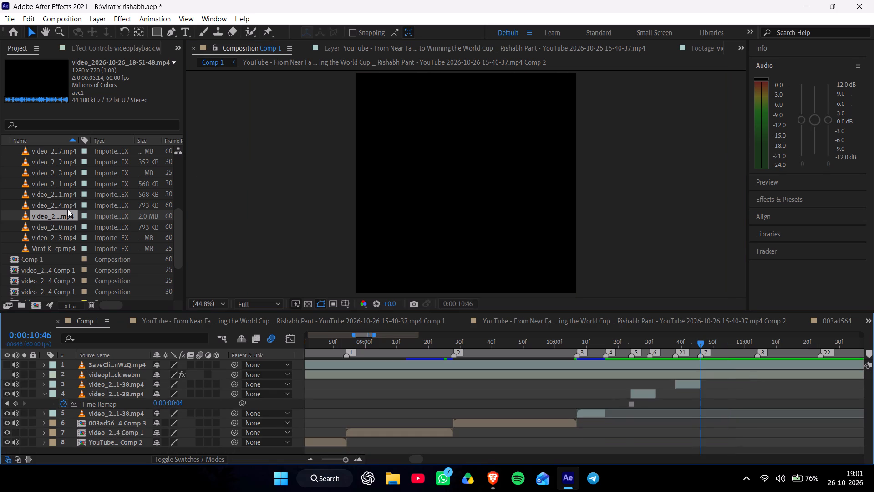
Examine neighbouring clips in the clips folder, including both copies of video_2026-10-26_18-46-41.mp4, for a shot usable at marker 7.
double_click(67, 209)
double_click(57, 188)
double_click(57, 195)
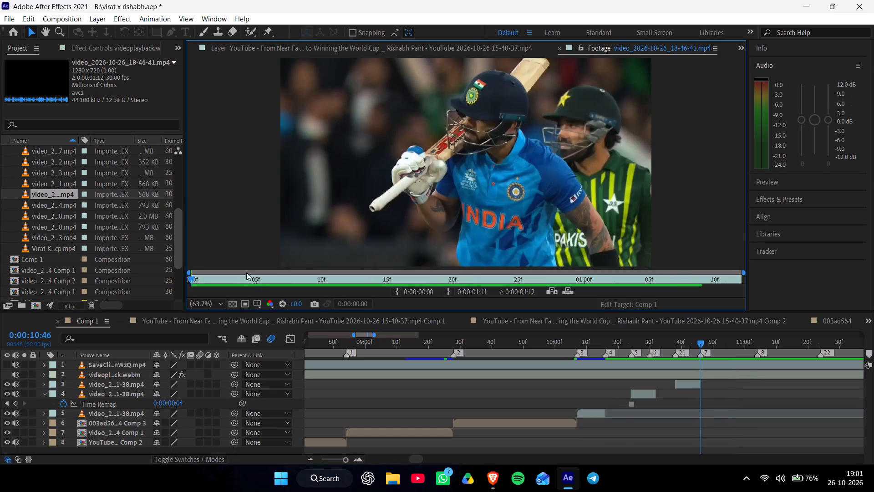
drag(250, 277, 585, 302)
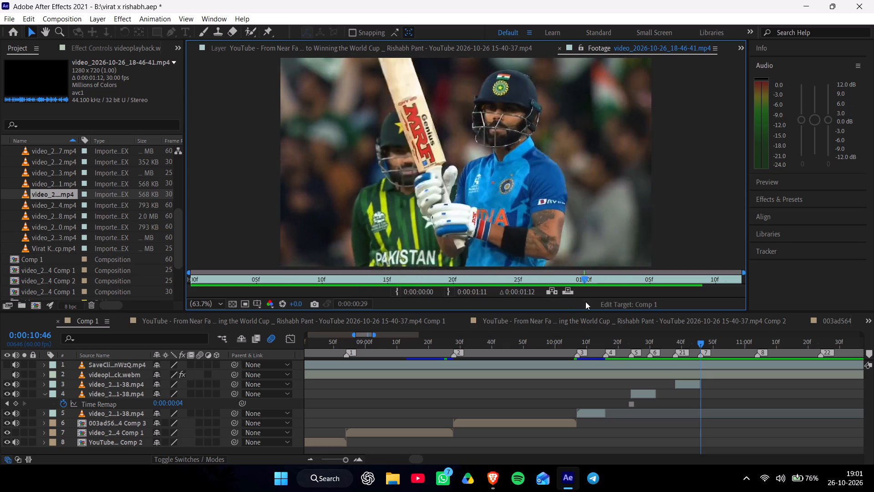
drag(585, 302, 585, 302)
double_click(35, 181)
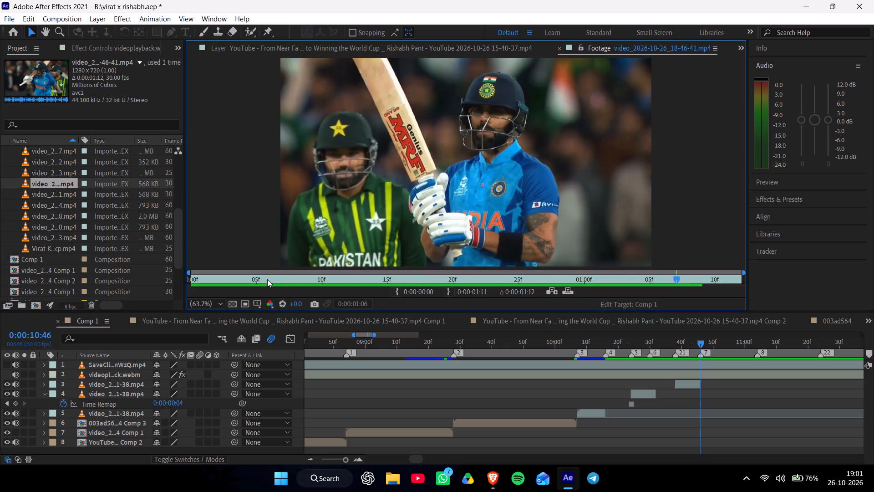
drag(267, 279, 674, 299)
Delete the duplicate video_2026-10-26_18-46-41.mp4 footage item that is used in one composition from the project.
click(45, 184)
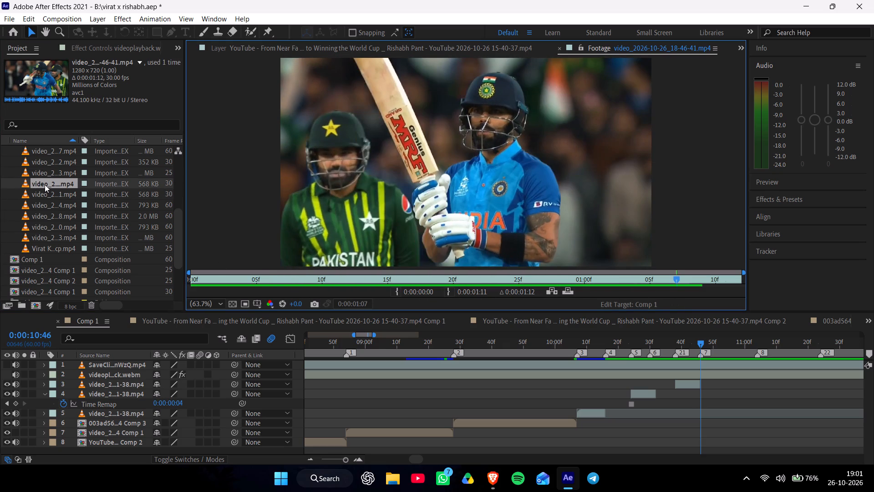
key(Delete)
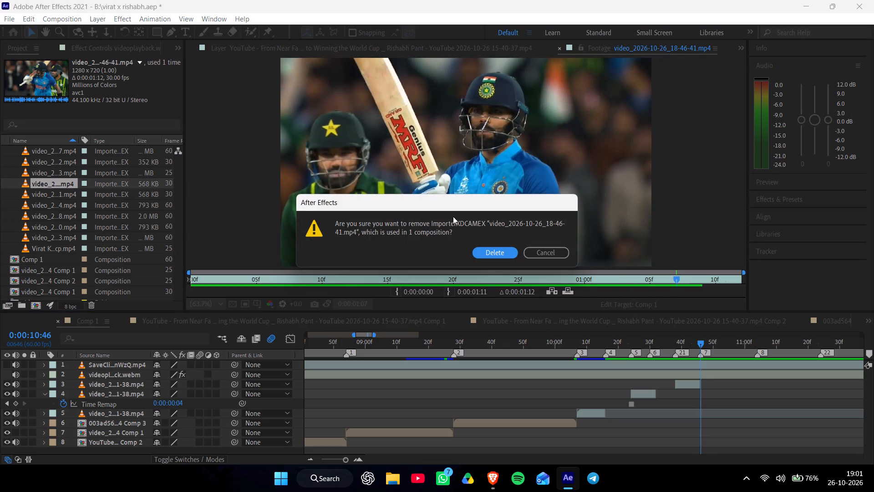
click(499, 256)
Preview more footage in the clips folder and place video_2026-10-26_15-34-02.mp4 in Comp 1 starting at marker 7.
double_click(36, 168)
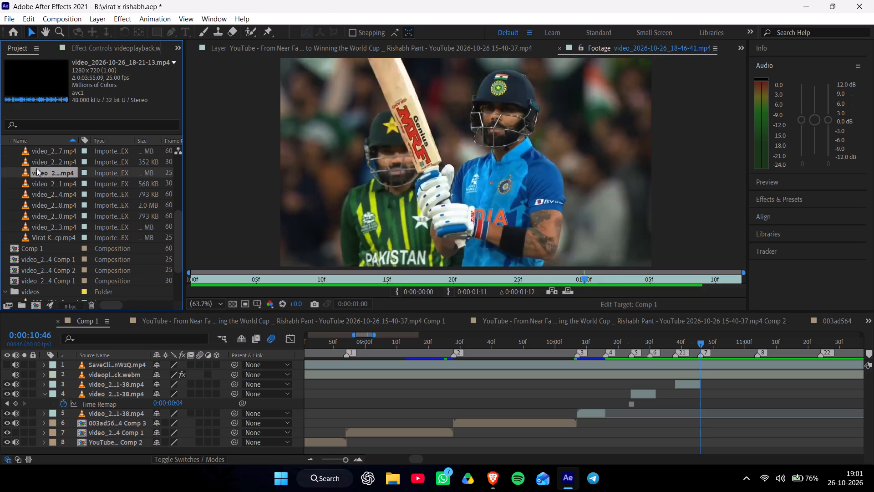
double_click(45, 163)
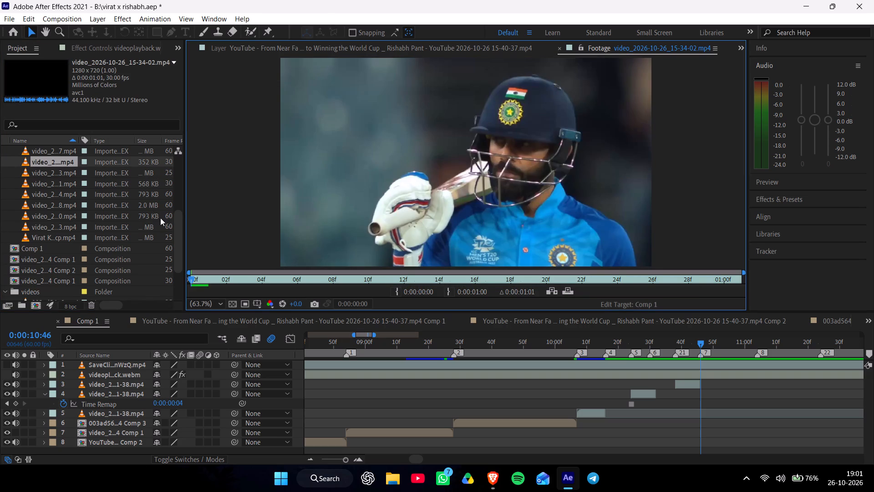
click(184, 226)
drag(180, 226, 179, 222)
drag(179, 216, 177, 201)
double_click(66, 191)
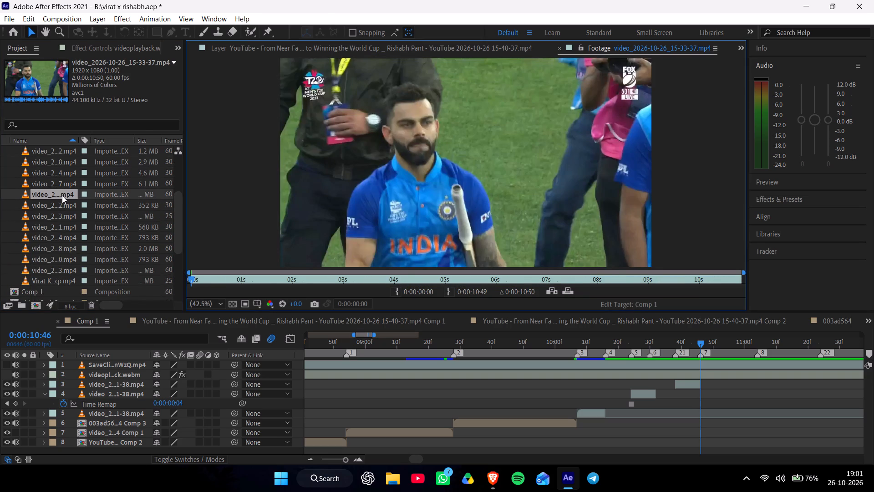
click(61, 197)
double_click(57, 206)
drag(57, 206, 439, 338)
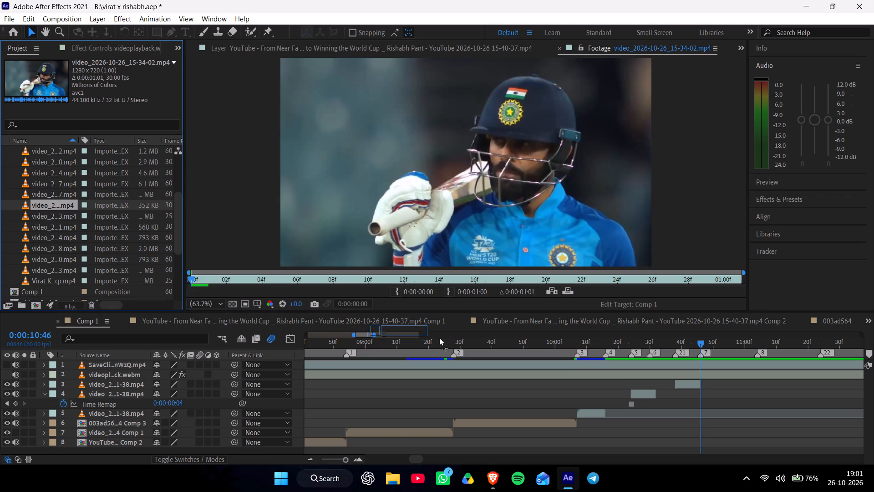
drag(439, 338, 700, 379)
Slide the 15-34-02 clip about 5 frames earlier, cut off everything after marker 8, and move the remaining piece back to marker 7.
drag(701, 340, 747, 357)
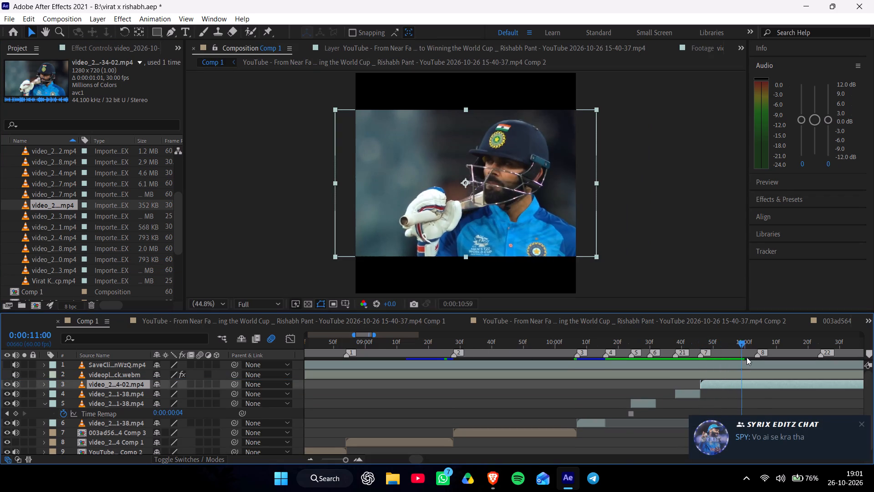
drag(747, 357, 757, 369)
drag(765, 384, 733, 390)
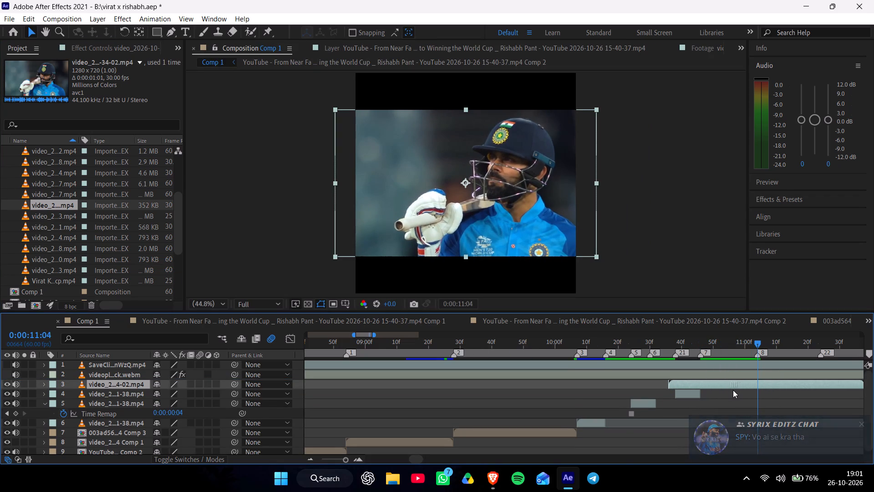
drag(733, 390, 751, 391)
drag(704, 338, 697, 348)
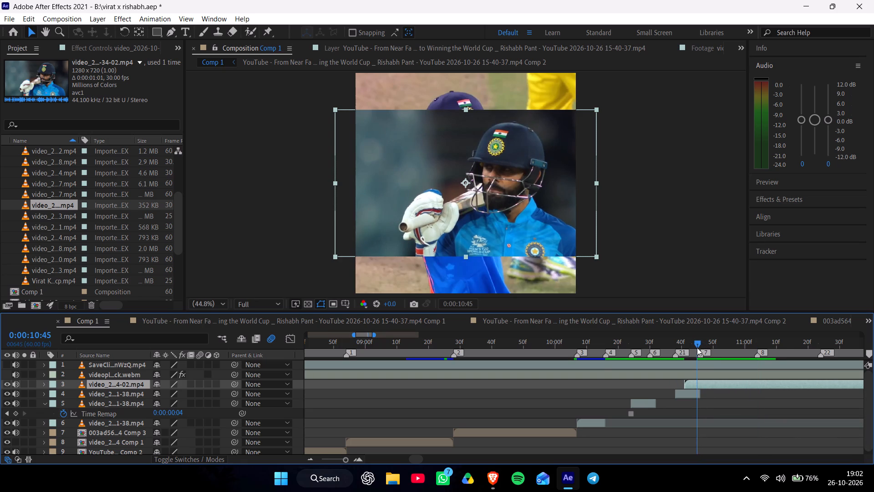
drag(697, 348, 756, 359)
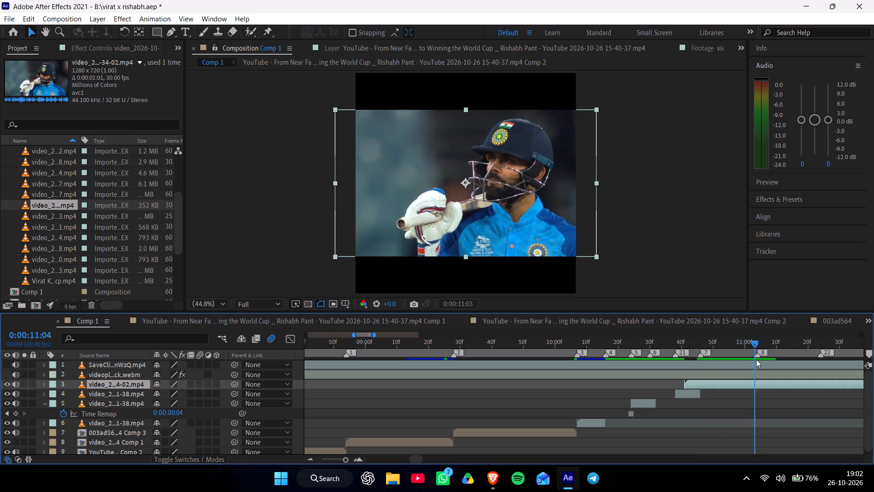
drag(756, 359, 757, 359)
key(ctrl+shift+d)
key(Delete)
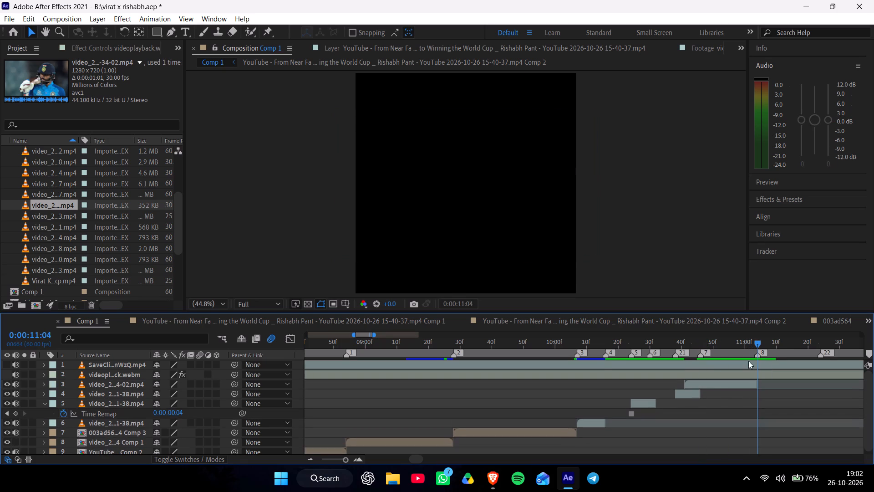
drag(721, 387, 736, 390)
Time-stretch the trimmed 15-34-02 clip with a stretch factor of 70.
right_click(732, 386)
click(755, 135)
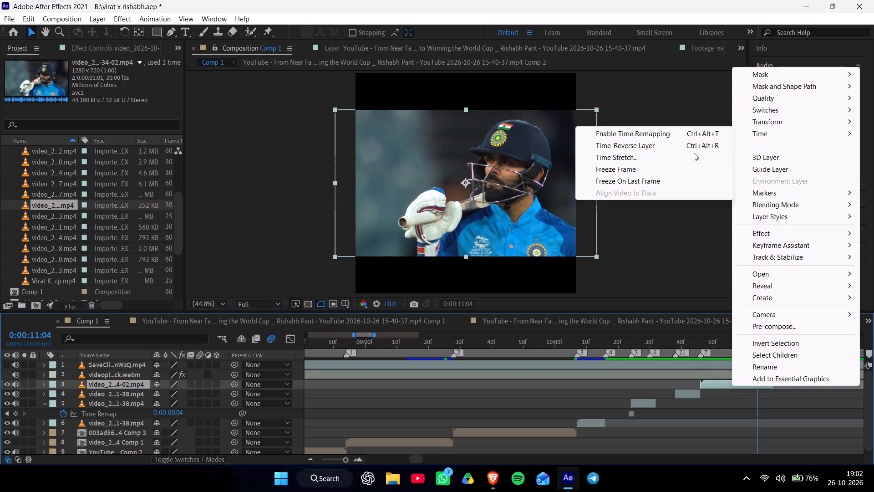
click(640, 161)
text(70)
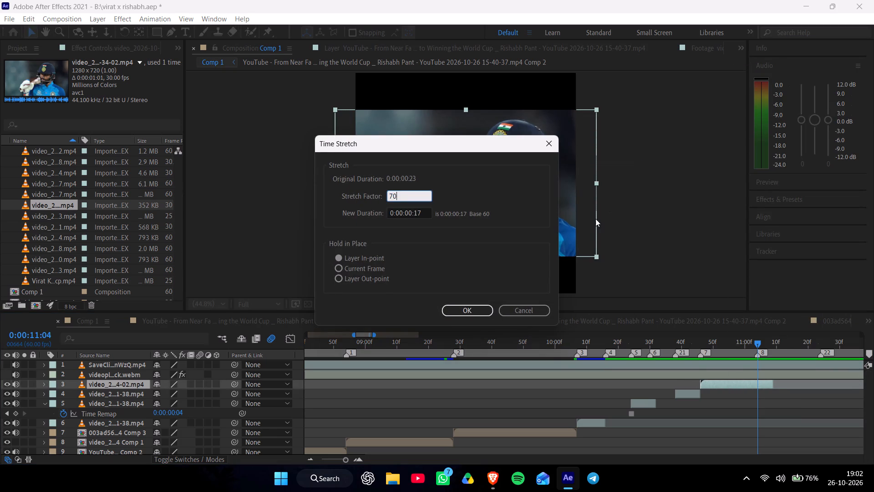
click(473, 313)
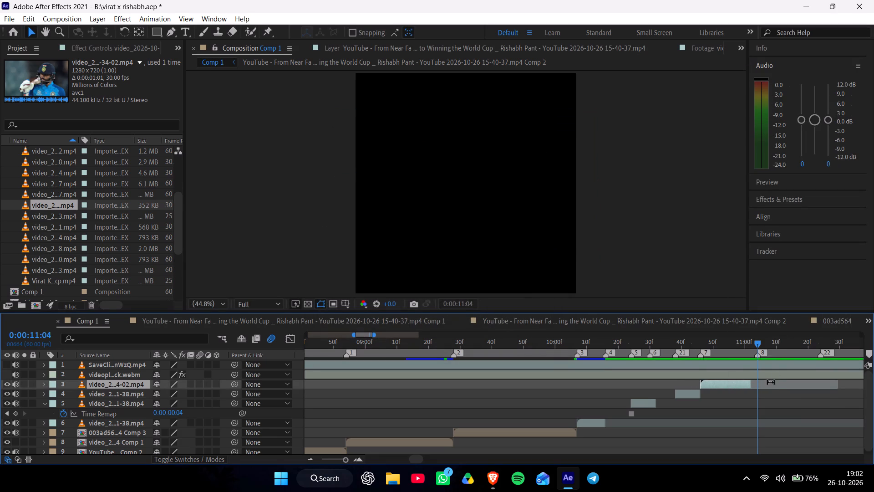
Set the 15-34-02 clip's time stretch factor to 80 so it fills the span between markers 7 and 8.
right_click(733, 384)
click(762, 135)
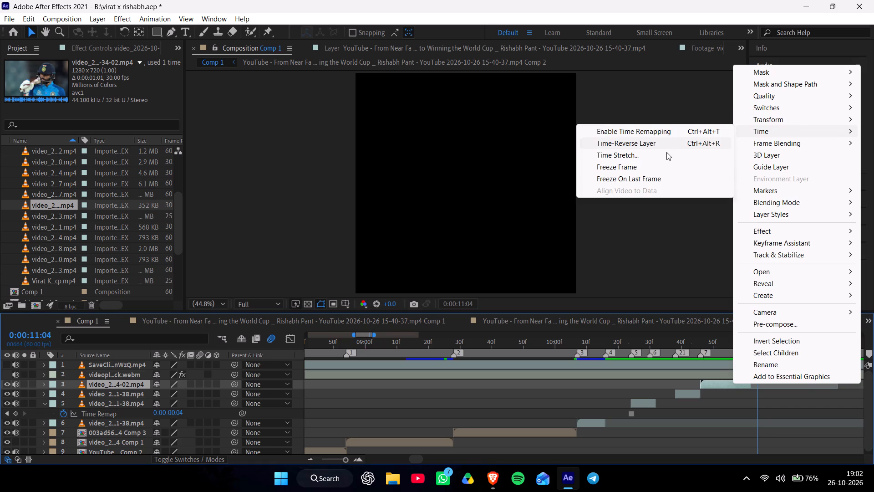
click(666, 152)
text(80)
click(476, 308)
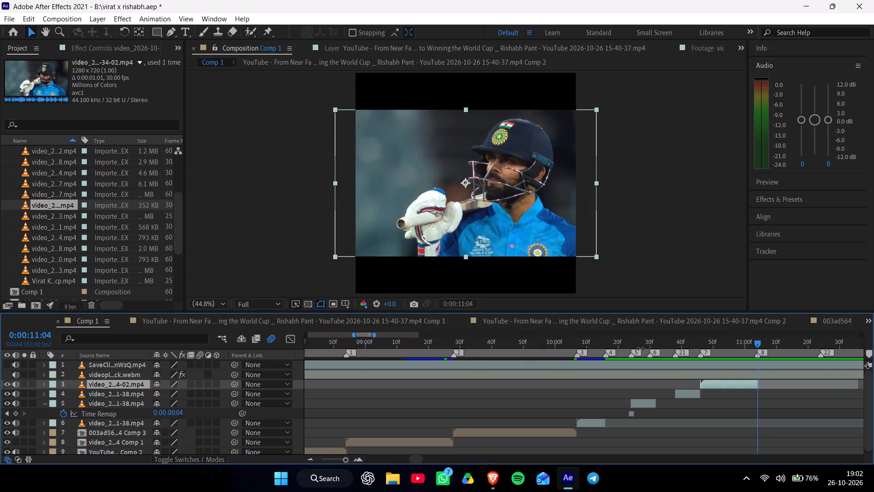
Fit the 15-34-02 clip to the composition's height and set its Position to 250, 540 to centre the batsman.
key(ctrl+alt+shift+g)
key(p)
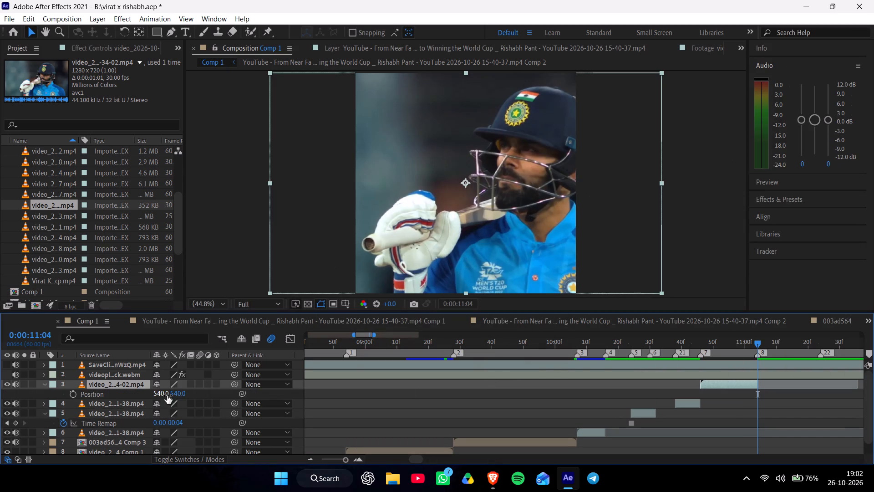
drag(164, 393, 8, 402)
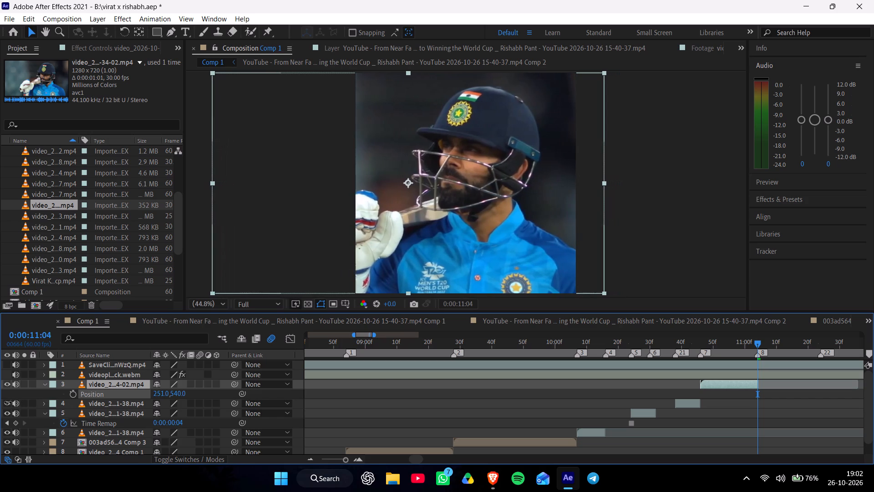
drag(8, 402, 11, 405)
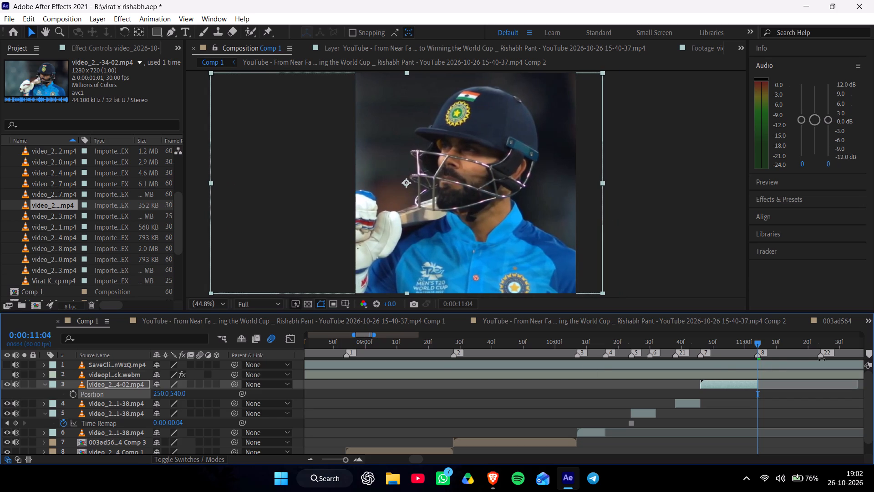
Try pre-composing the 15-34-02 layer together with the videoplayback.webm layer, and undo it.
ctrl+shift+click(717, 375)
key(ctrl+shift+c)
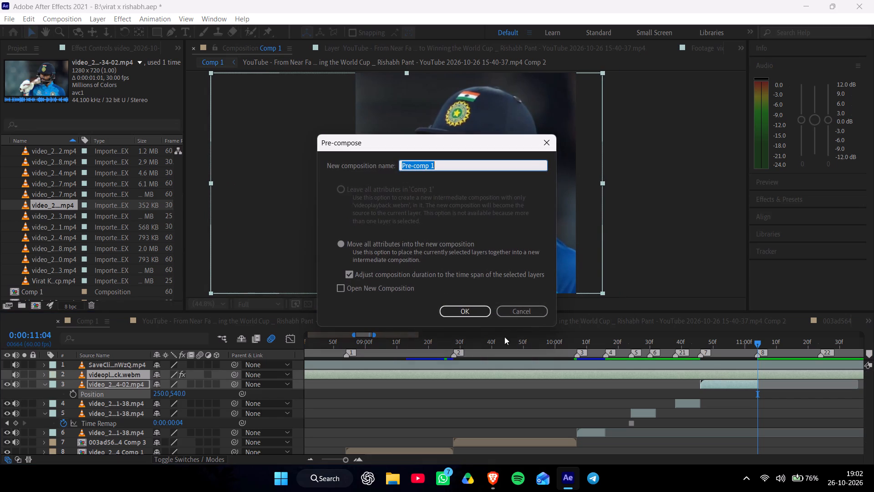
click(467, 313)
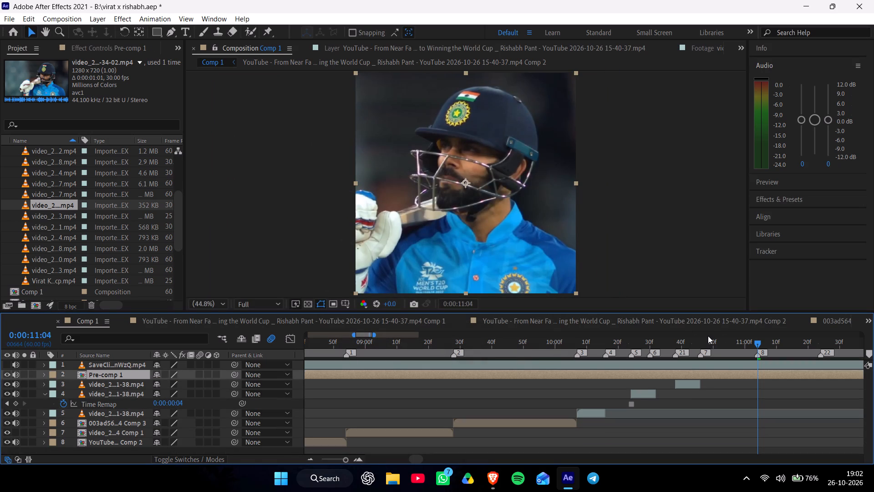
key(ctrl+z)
Pre-compose only the 15-34-02 layer, moving all attributes and adjusting the composition duration to the layer's time span.
click(719, 381)
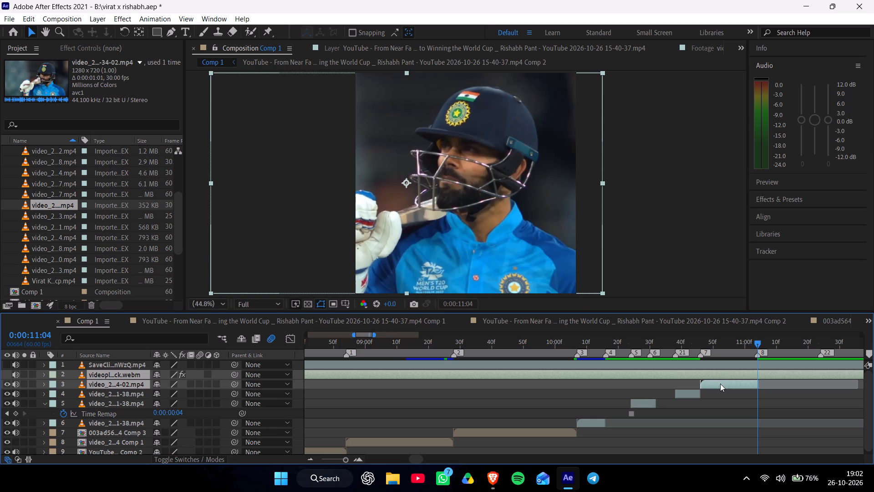
click(720, 384)
click(729, 402)
click(719, 384)
key(ctrl+shift+c)
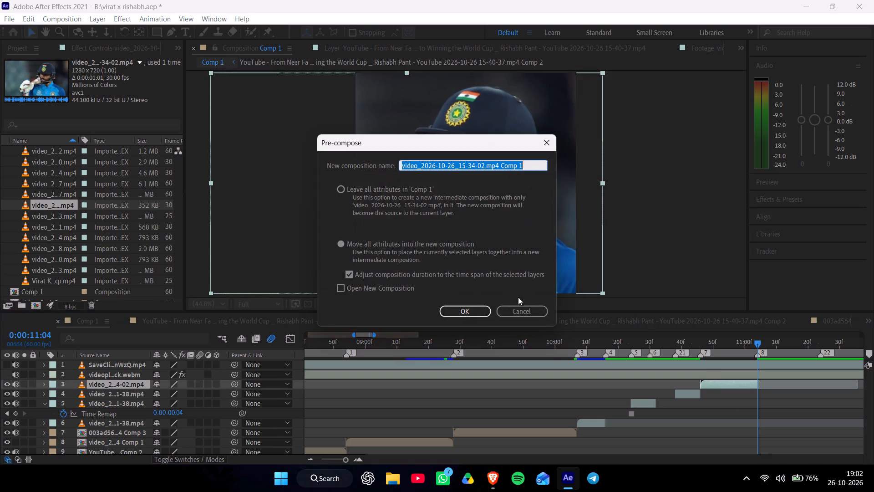
click(472, 312)
Preview the edit from marker 7, and again from 0:00:08:14, to check the timing of the placed clips.
drag(707, 341, 702, 343)
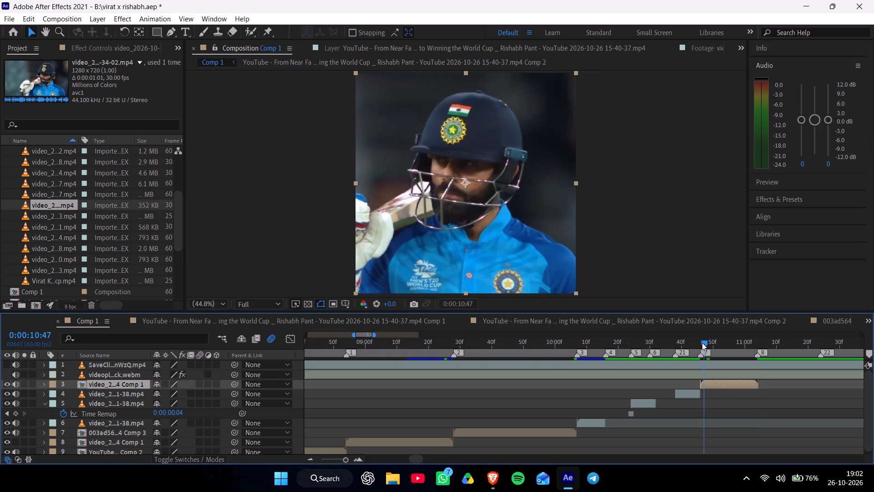
drag(702, 343, 700, 343)
key(space)
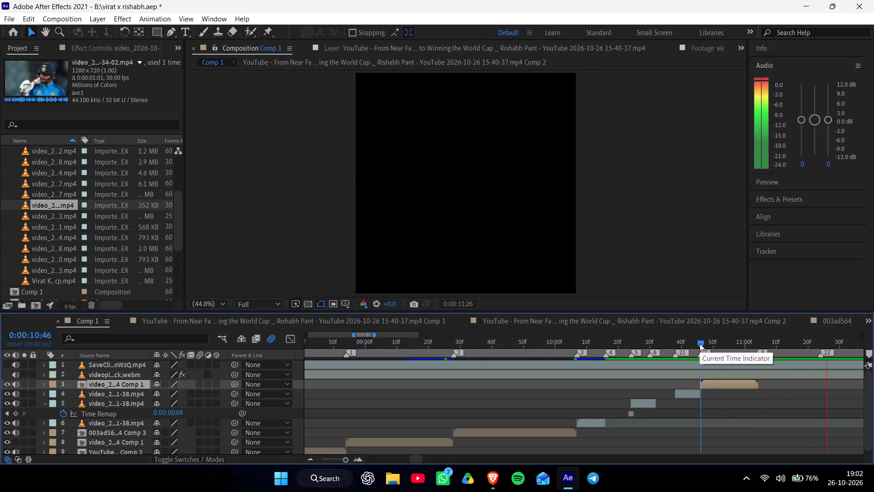
click(700, 343)
key(space)
drag(700, 343, 596, 368)
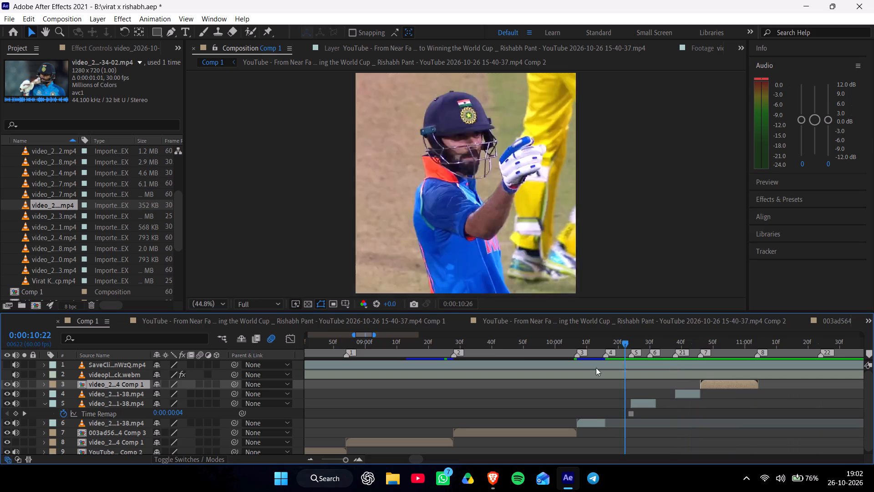
drag(596, 368, 307, 408)
key(space)
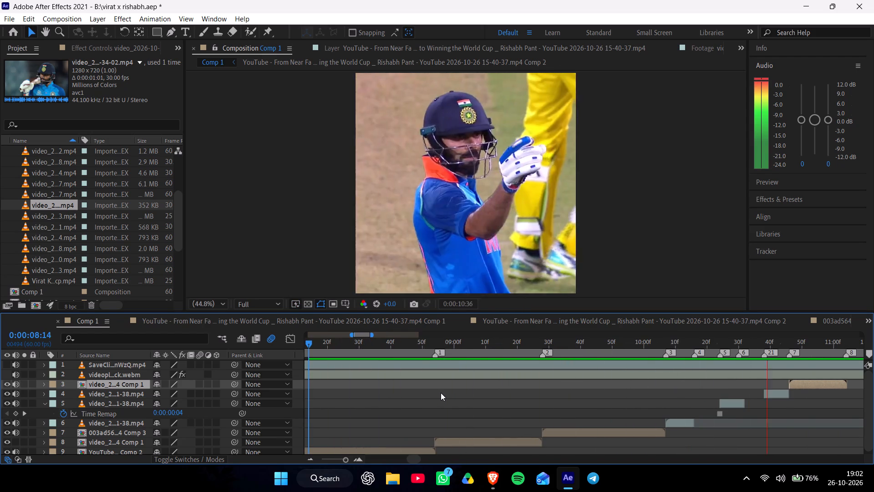
click(620, 344)
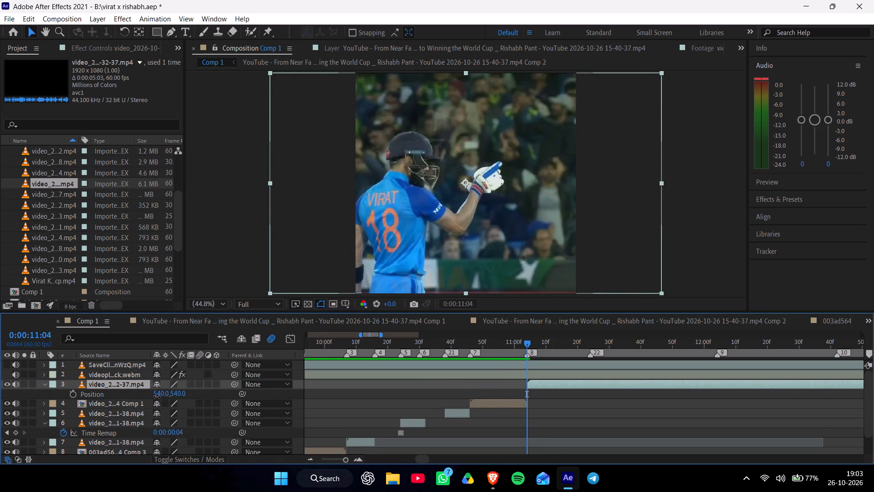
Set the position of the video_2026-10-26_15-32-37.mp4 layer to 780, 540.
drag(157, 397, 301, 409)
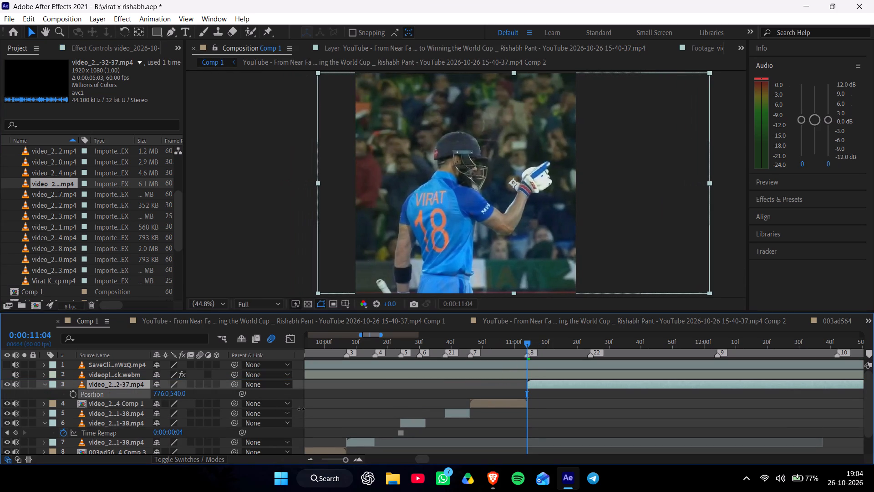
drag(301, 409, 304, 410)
Set the current time to marker 22 at 0:00:11:24 and slide the clip's layer earlier to start just after marker 5.
drag(526, 344, 533, 344)
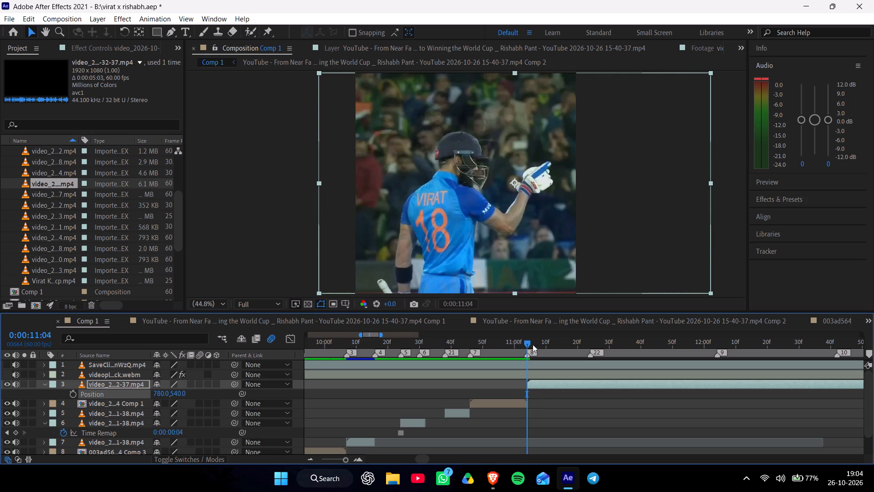
drag(533, 344, 590, 362)
drag(600, 384, 547, 391)
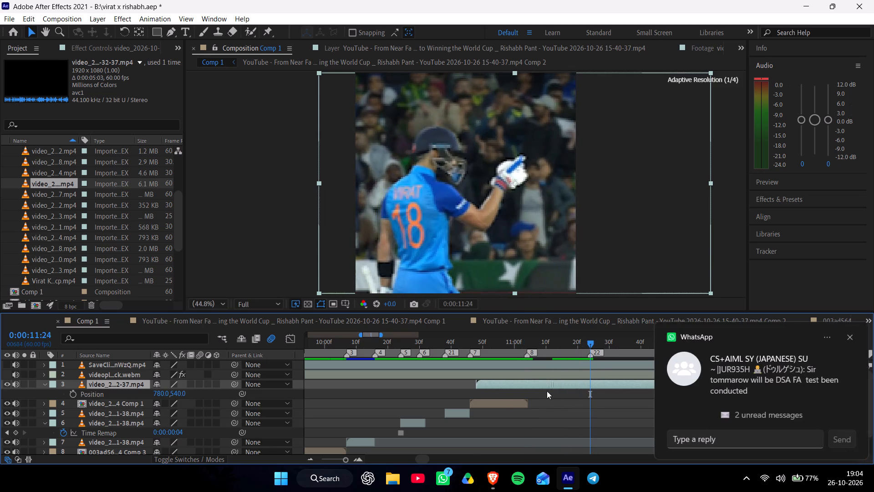
drag(547, 391, 548, 404)
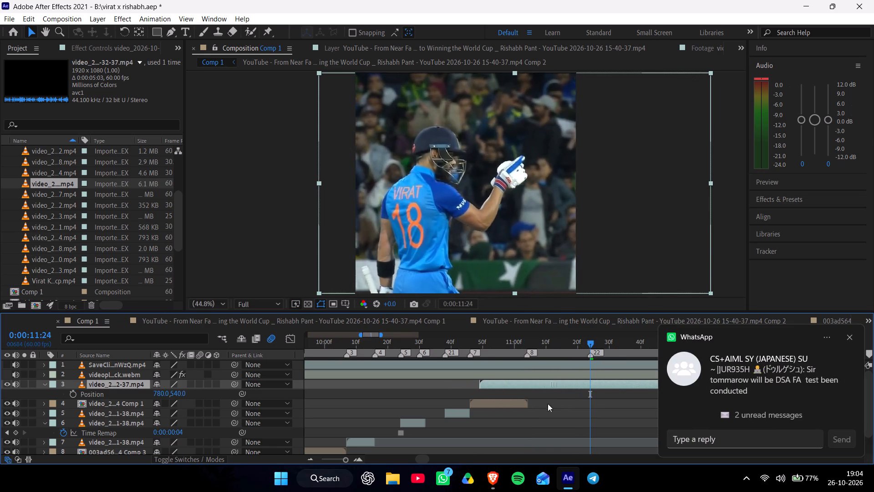
drag(548, 404, 481, 405)
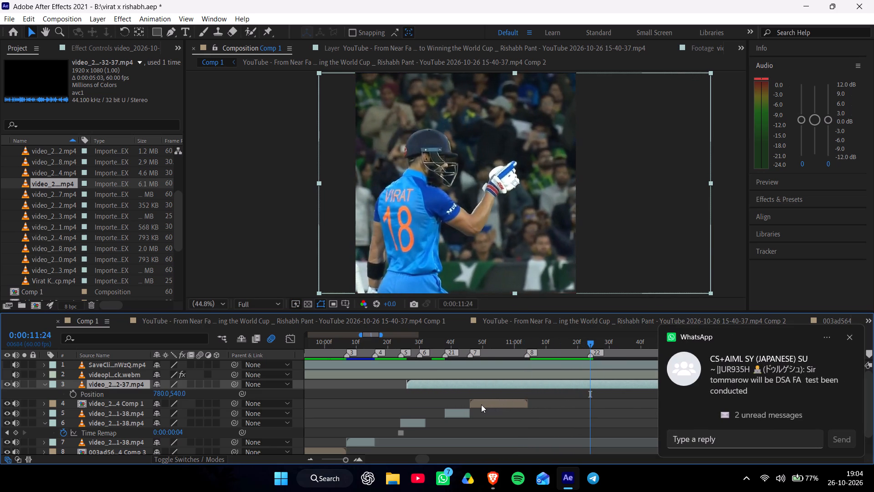
Split the clip at marker 22 and marker 8, deleting the parts outside 0:00:11:04 to 0:00:11:24.
key(ctrl+shift+d)
key(Delete)
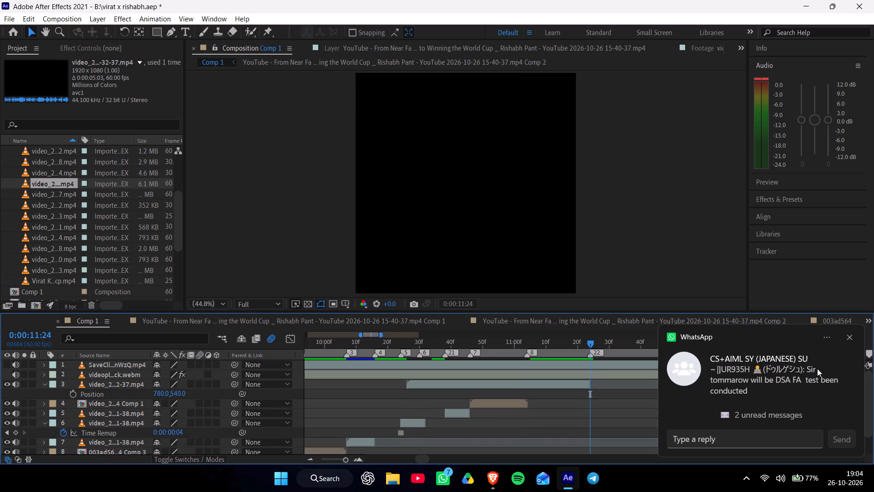
drag(522, 341, 527, 343)
click(535, 385)
key(ctrl+shift+d)
click(511, 396)
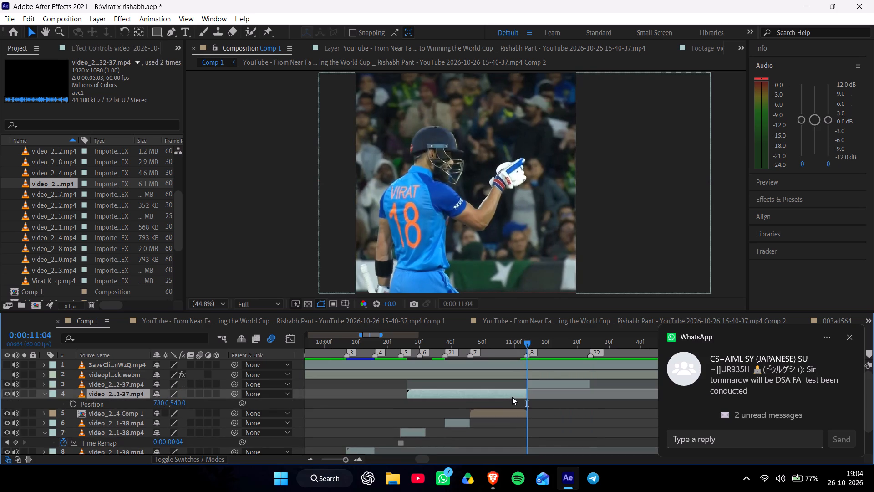
key(Delete)
With the current time at 0:00:11:10, set the trimmed clip's position to 928, 540.
click(547, 346)
click(551, 384)
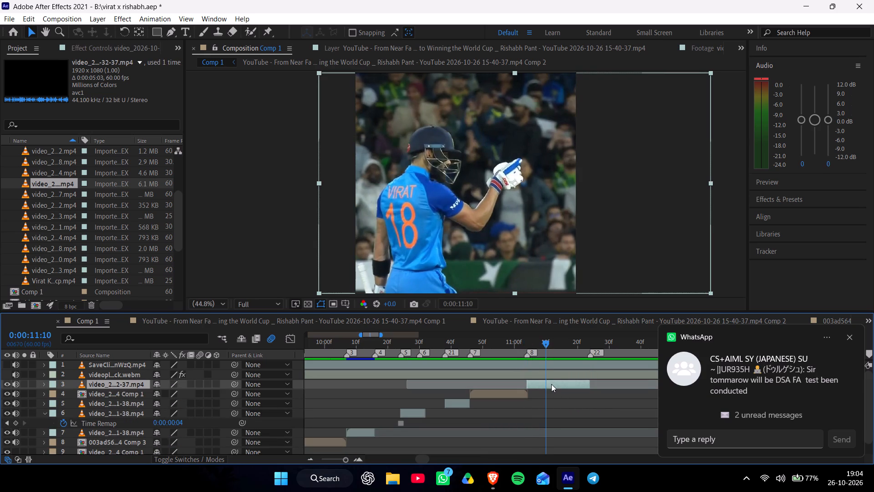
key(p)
drag(162, 397, 161, 397)
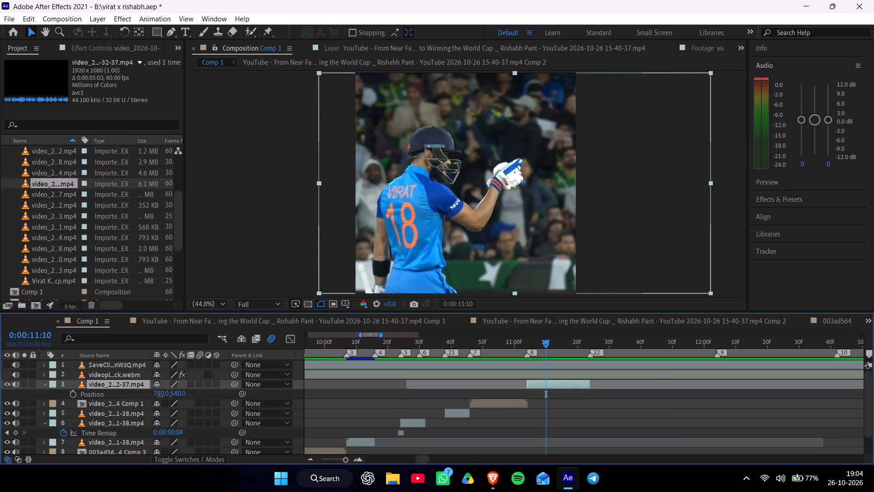
drag(161, 397, 258, 410)
Pre-compose the trimmed clip, moving all attributes into the new composition and adjusting its duration to the layer's time span.
key(ctrl+shift+c)
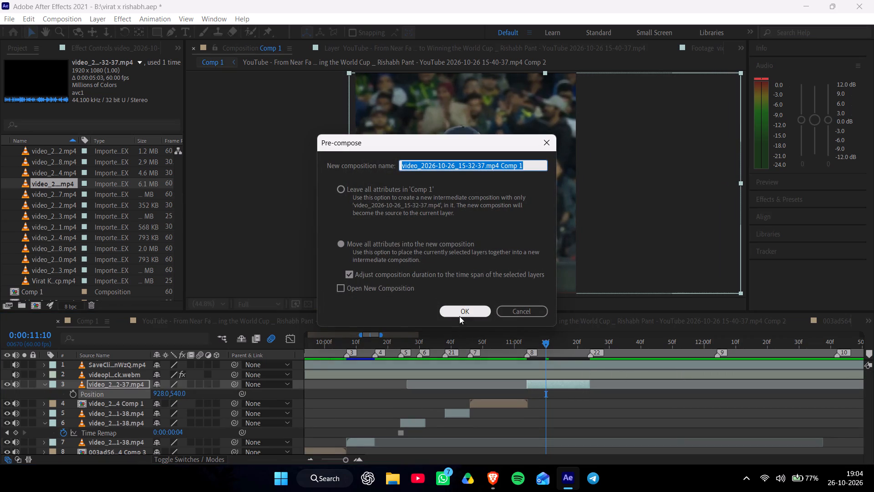
click(458, 313)
Set the current time to marker 22 at 0:00:11:24.
click(589, 344)
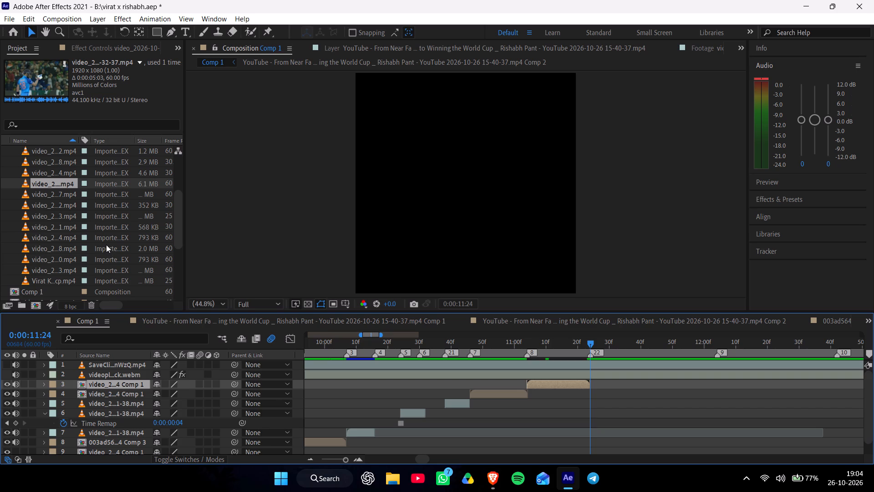
key(ctrl+i)
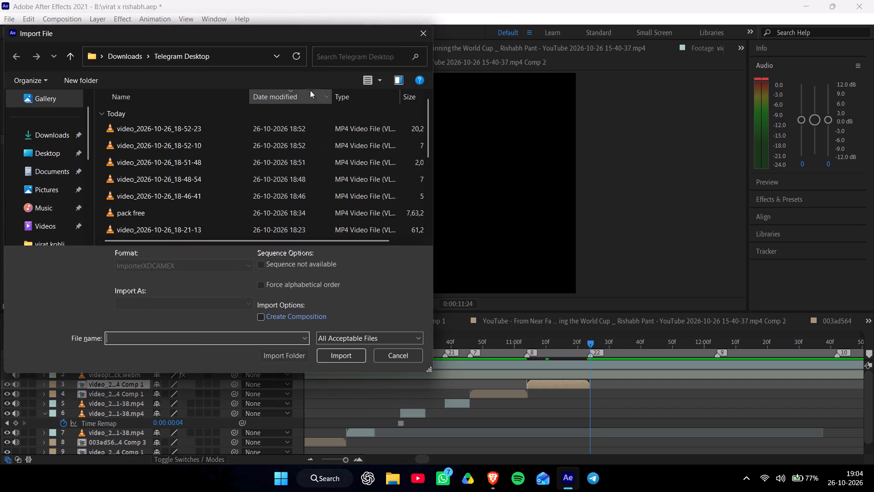
click(382, 352)
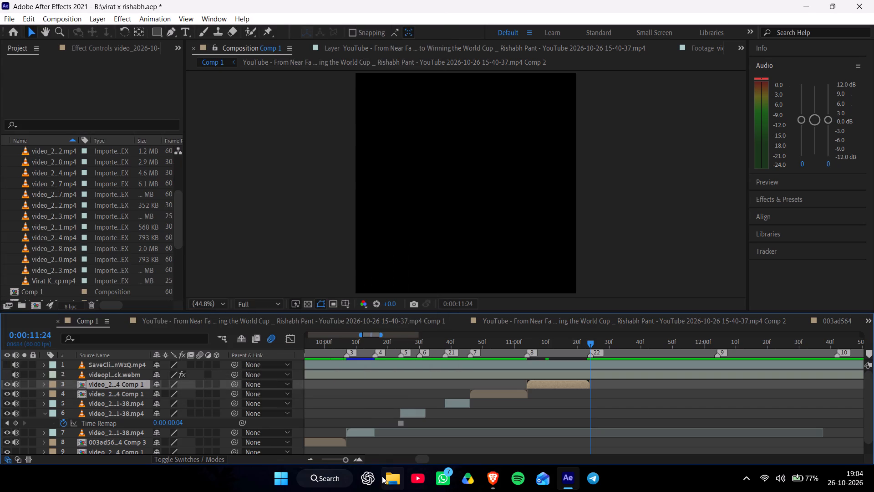
click(381, 476)
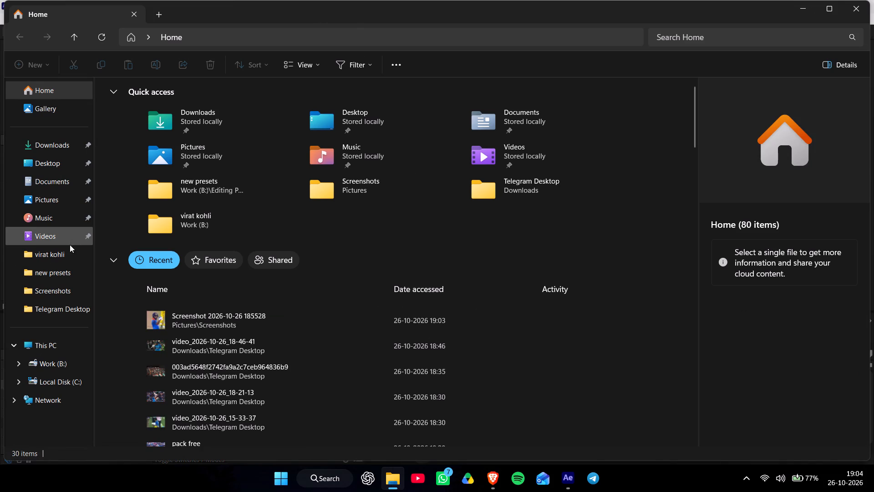
click(69, 245)
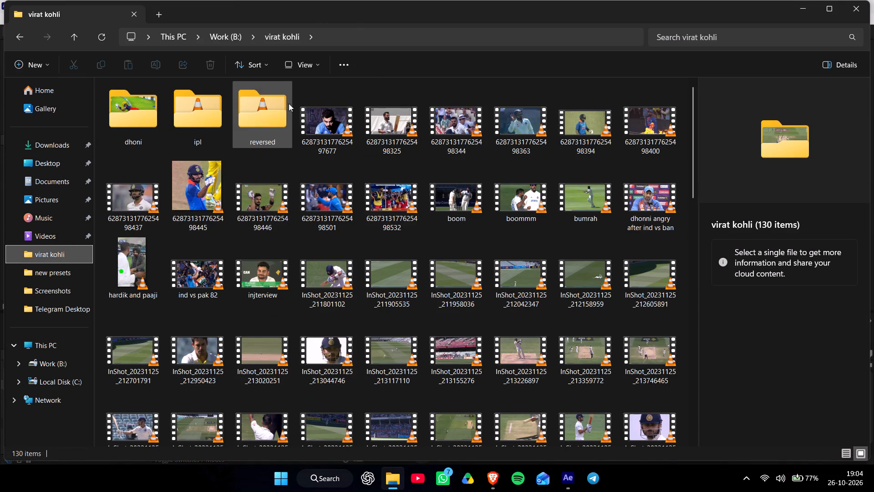
double_click(278, 101)
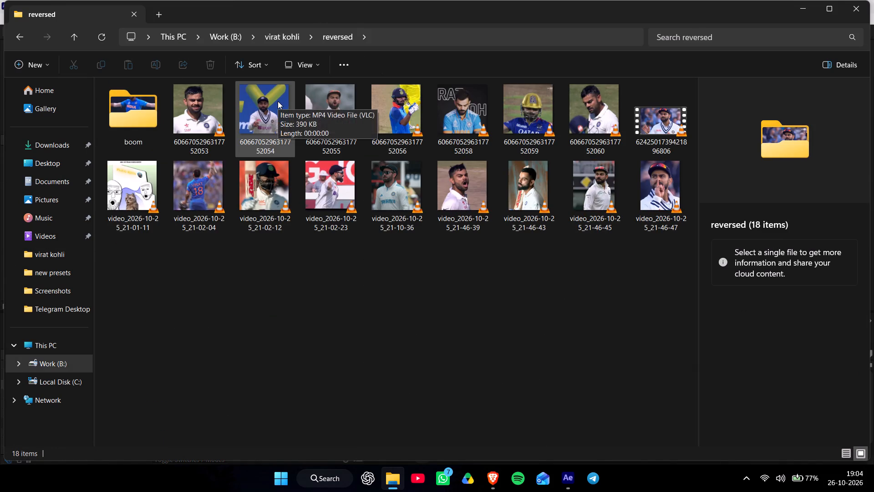
double_click(317, 109)
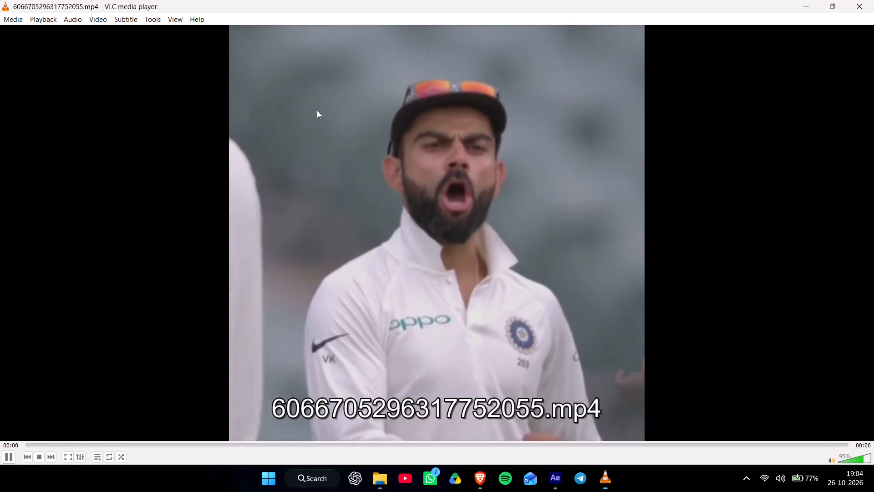
click(873, 0)
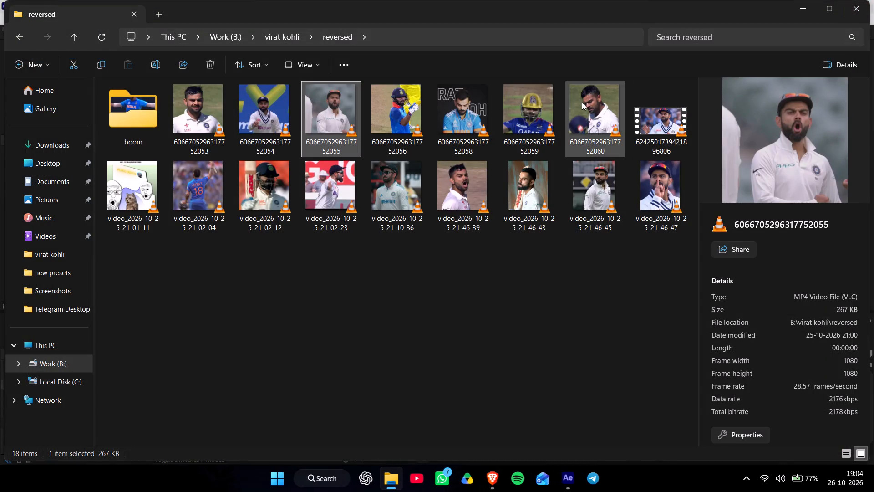
double_click(592, 104)
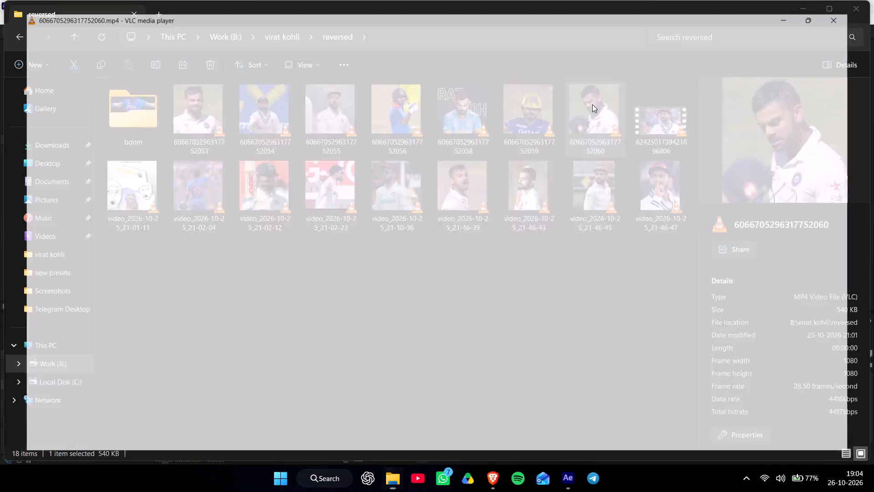
Preview several clips in the reversed folder one after another to judge which suits the section after marker 22.
click(873, 0)
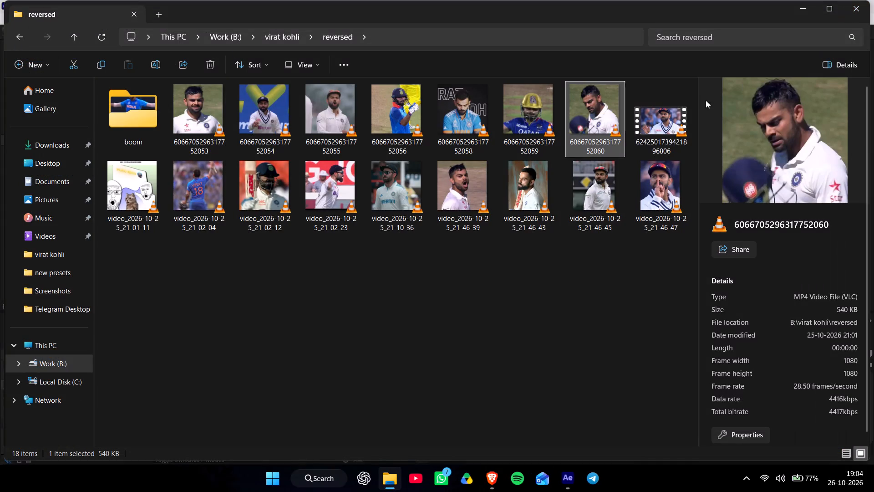
double_click(382, 188)
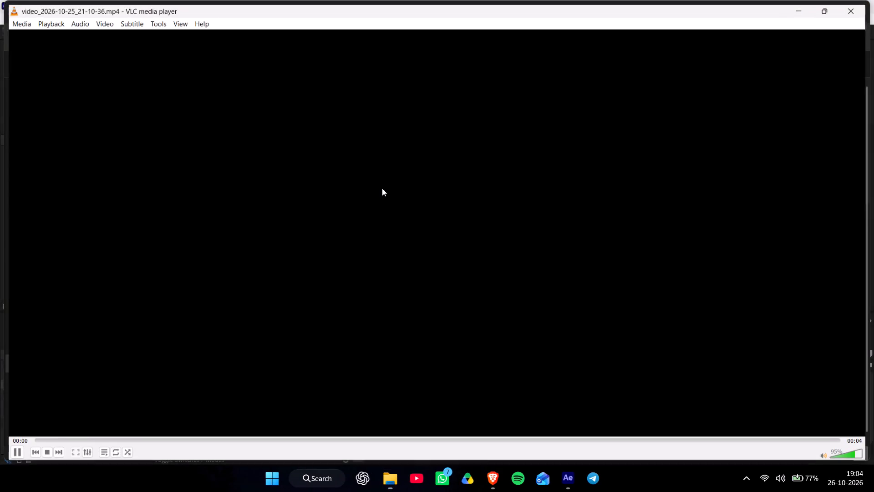
click(873, 0)
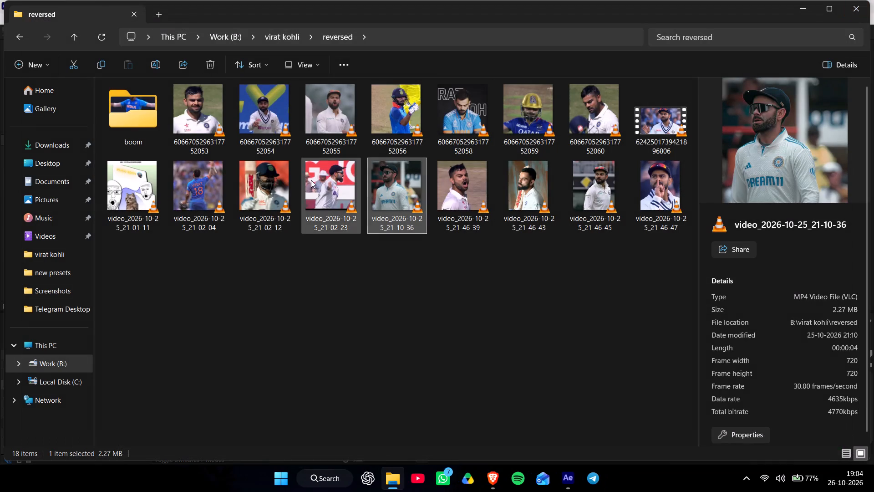
double_click(191, 188)
click(873, 0)
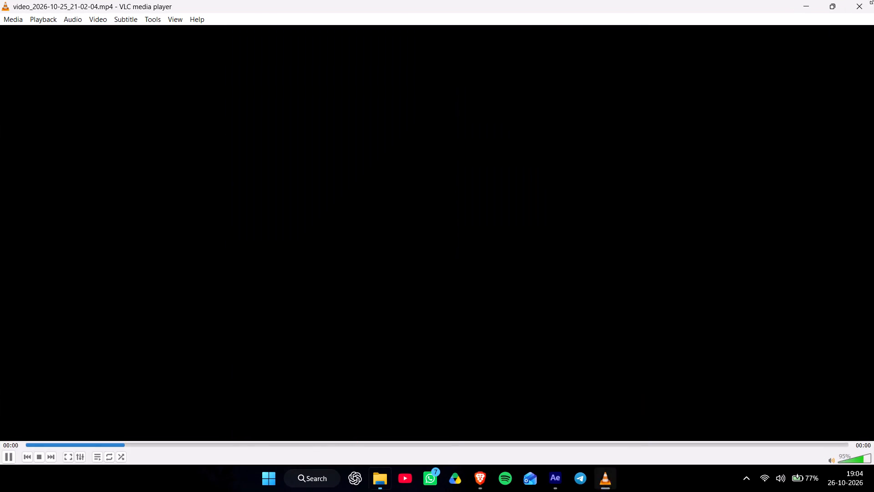
double_click(530, 169)
click(873, 3)
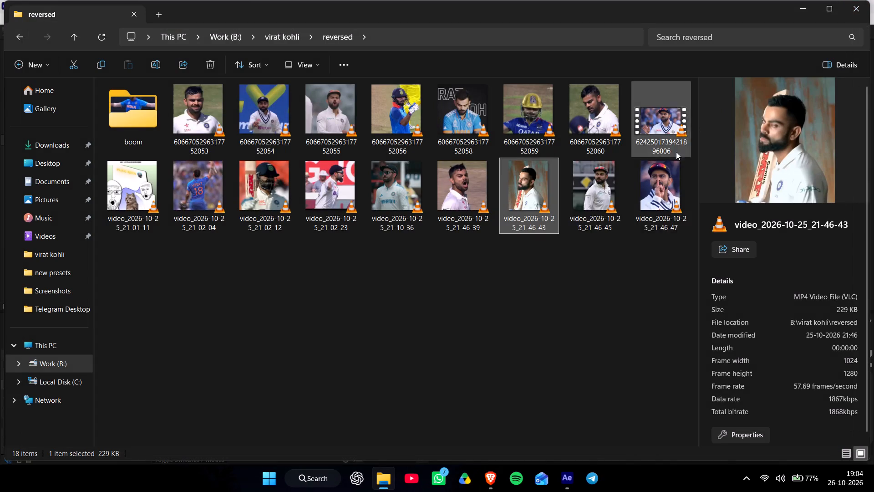
double_click(606, 174)
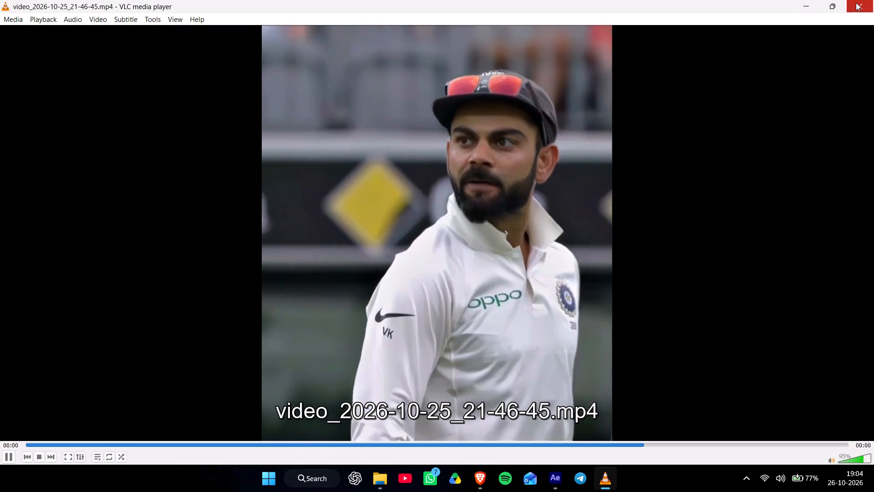
click(869, 3)
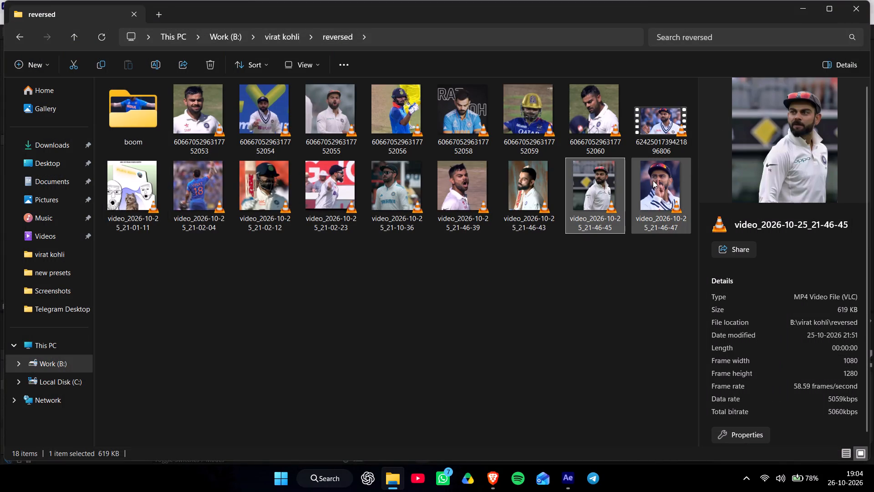
double_click(653, 180)
click(873, 0)
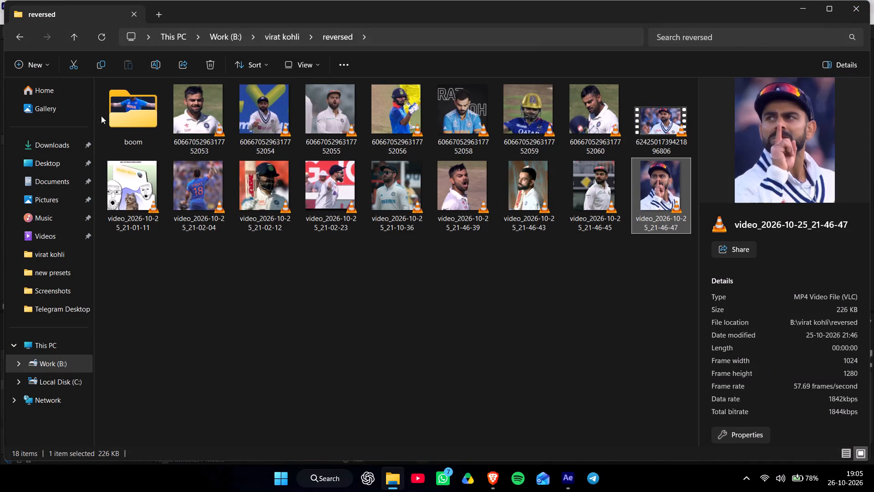
double_click(188, 118)
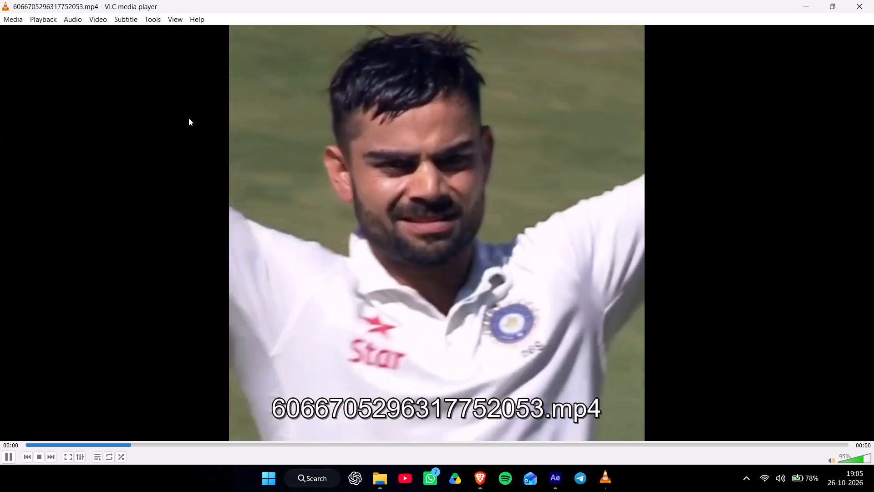
click(869, 4)
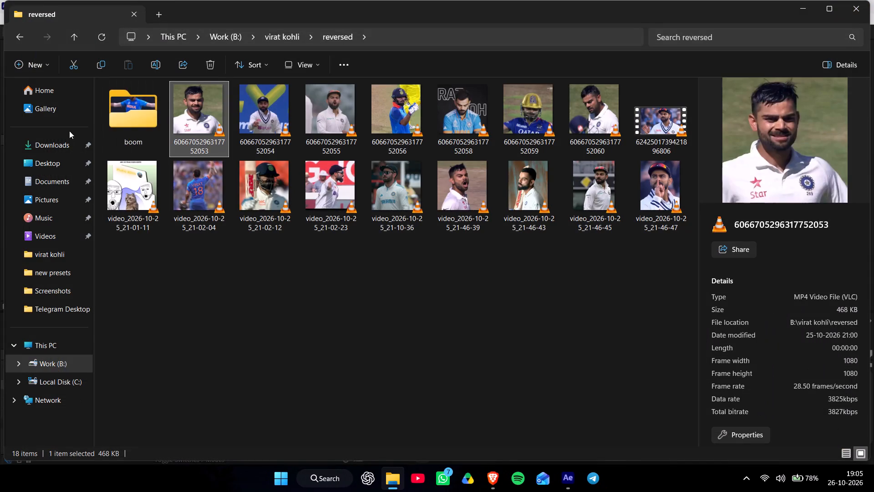
Preview 6287313177625498437.mp4 from the virat kohli folder and import it among the clips of the After Effects project.
click(51, 362)
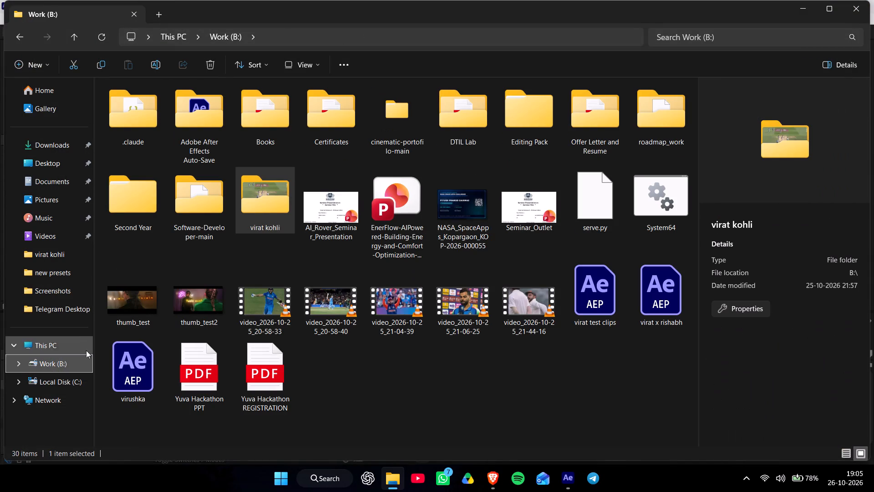
click(56, 260)
scroll(303, 276, down, 1)
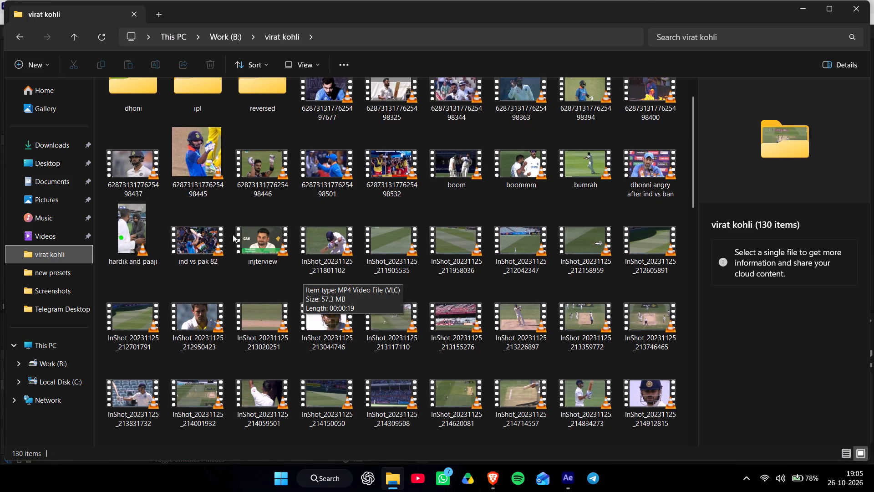
double_click(149, 177)
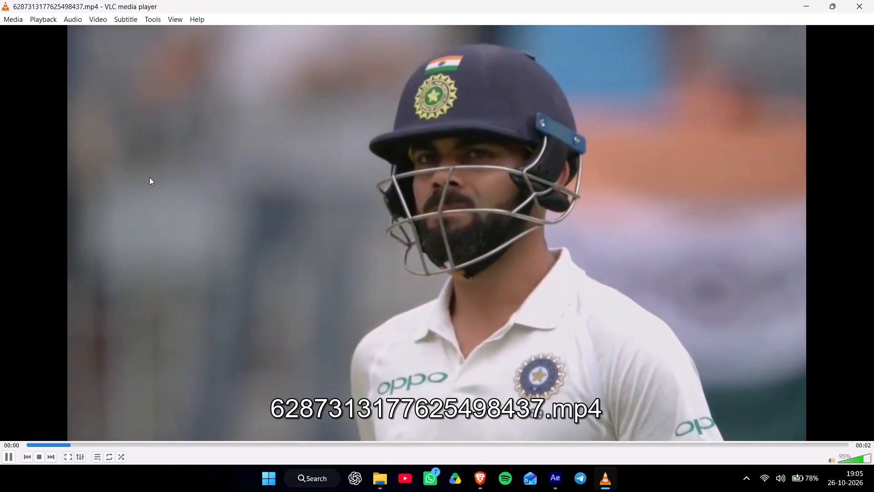
click(868, 3)
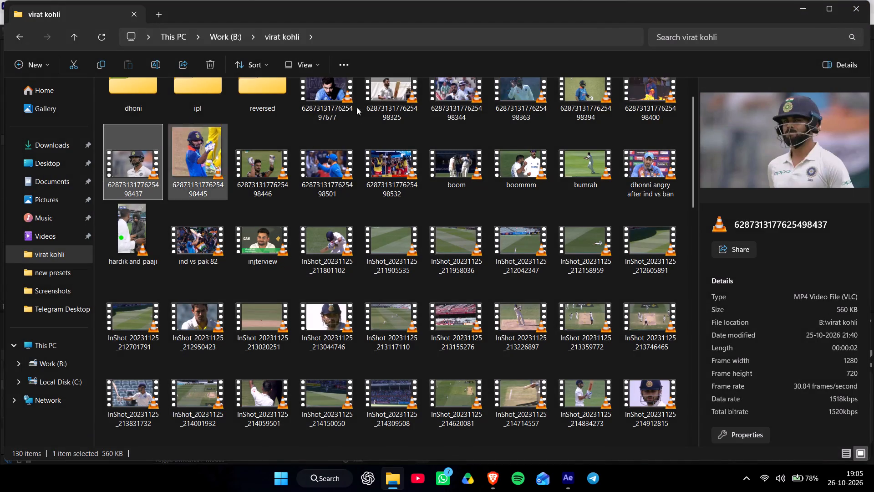
drag(569, 12, 791, 51)
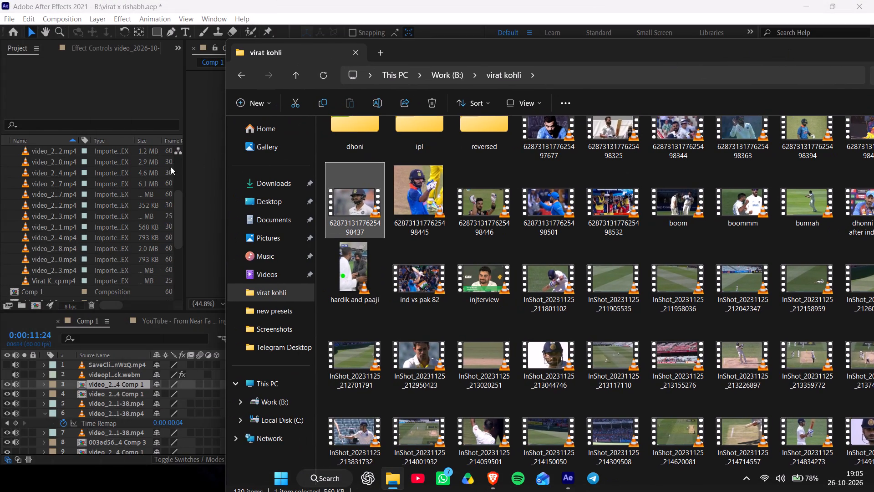
drag(356, 202, 108, 186)
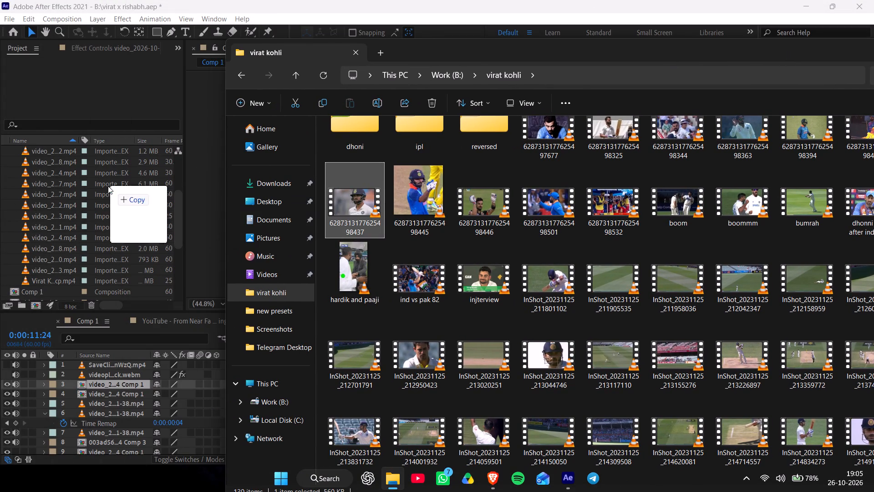
drag(108, 186, 43, 172)
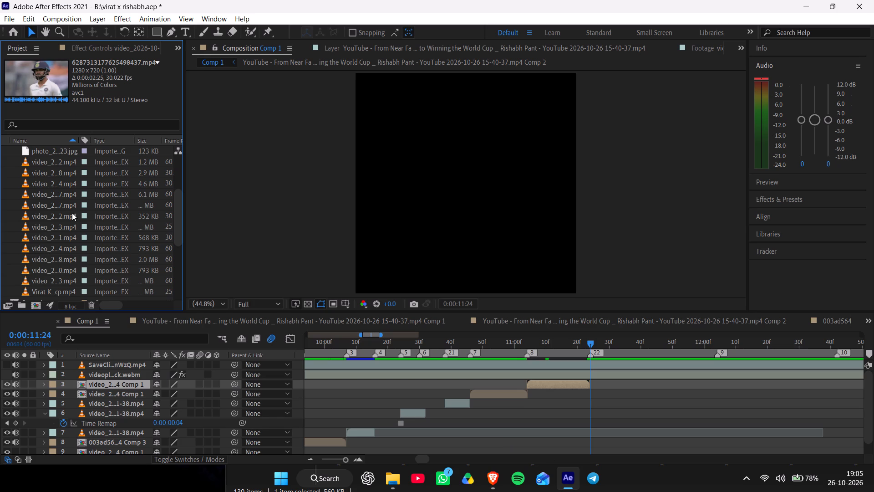
Place 6287313177625498437.mp4 in Comp 1 starting at marker 22, directly below the videoplayback layer.
scroll(79, 210, up, 1)
drag(44, 186, 115, 212)
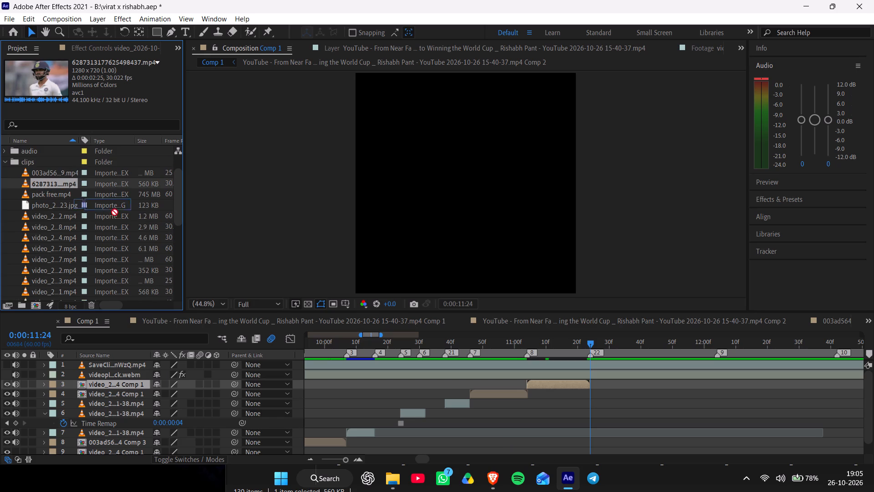
drag(115, 212, 589, 375)
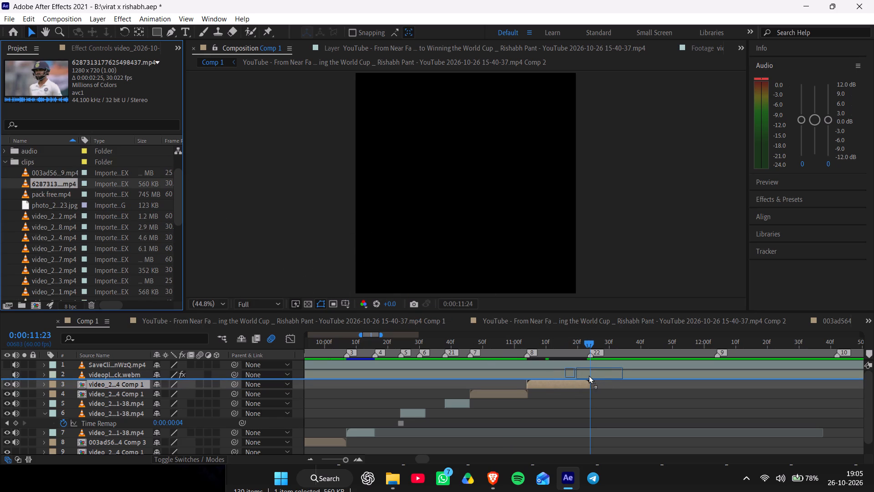
drag(589, 375, 590, 375)
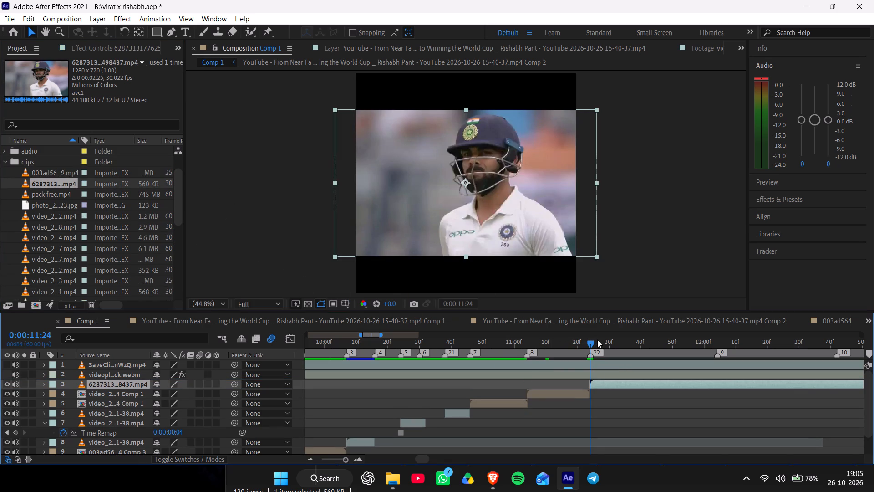
Fit the new helmet clip to the composition's height and shift it horizontally to Position 384, 540.
key(ctrl+alt+shift+g)
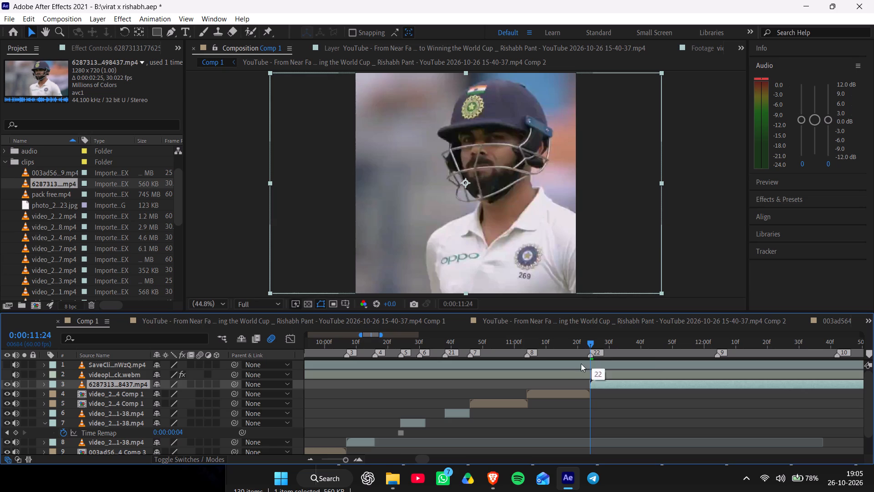
key(p)
drag(158, 398, 66, 398)
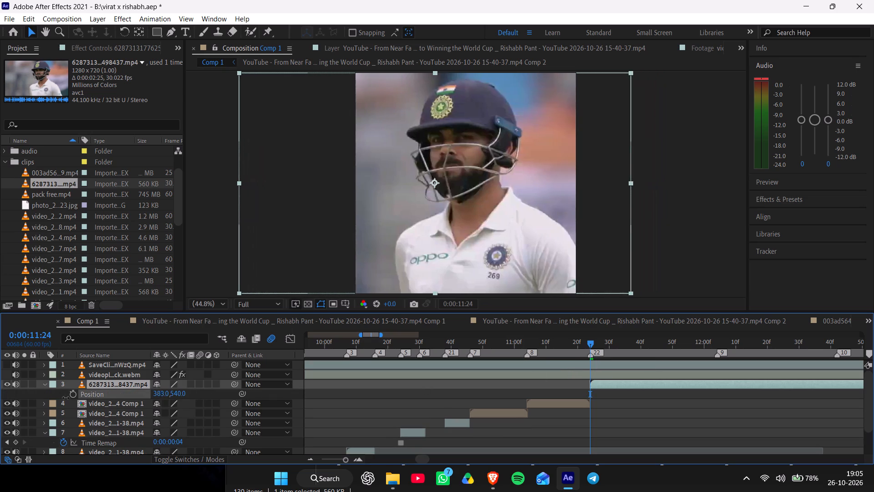
drag(66, 398, 69, 398)
Split the helmet clip at marker 9, 0:00:12:04, and delete the part after it.
drag(625, 341, 630, 342)
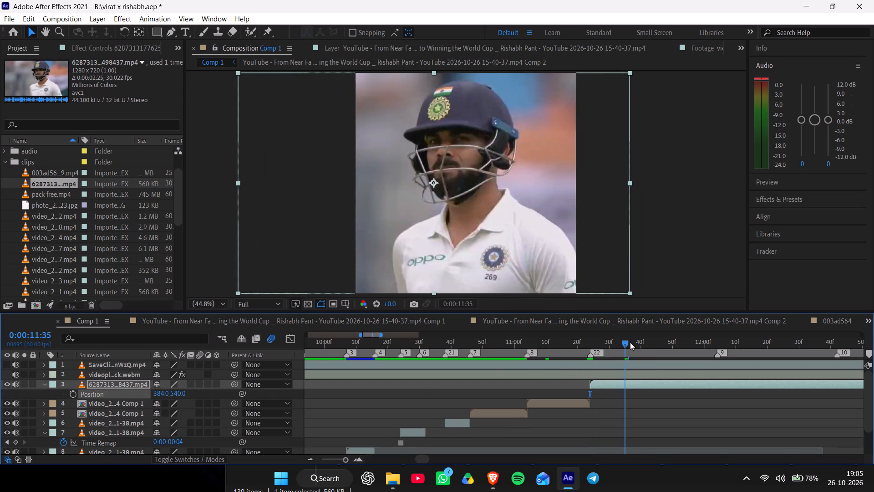
drag(630, 342, 717, 364)
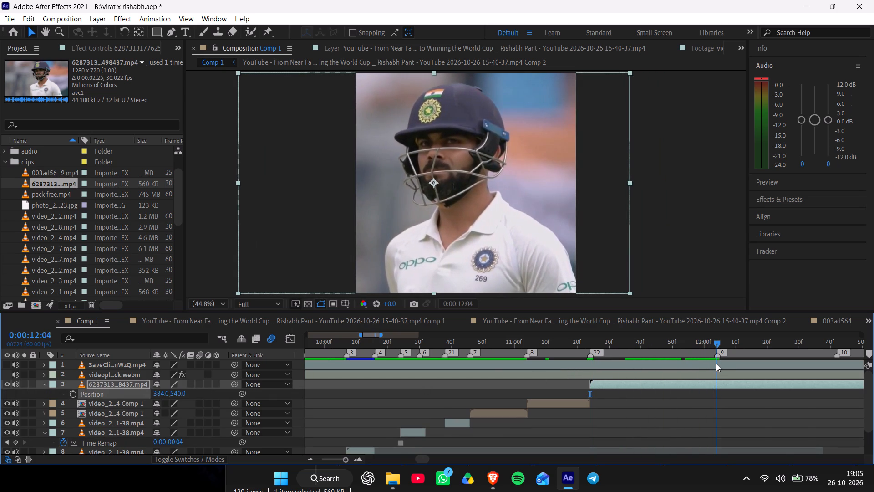
key(ctrl+shift+d)
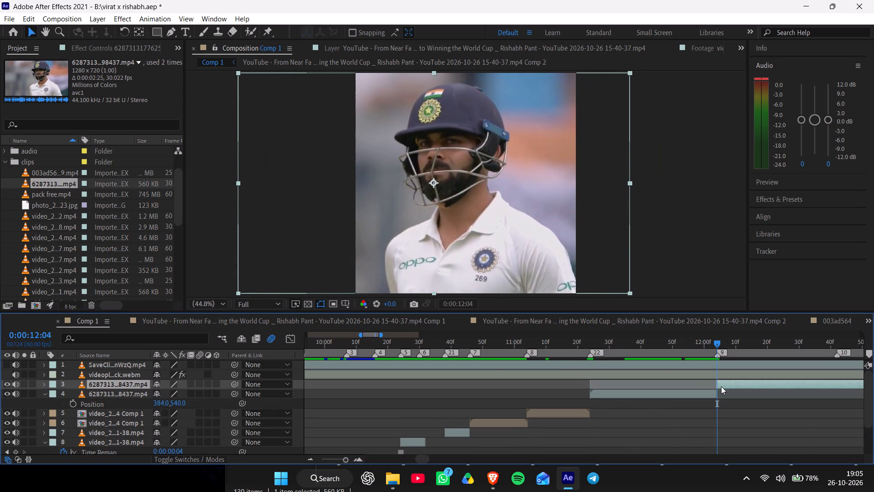
key(Delete)
Check the framing partway through the trimmed helmet clip and set its Position to 410, 540.
drag(666, 345, 640, 350)
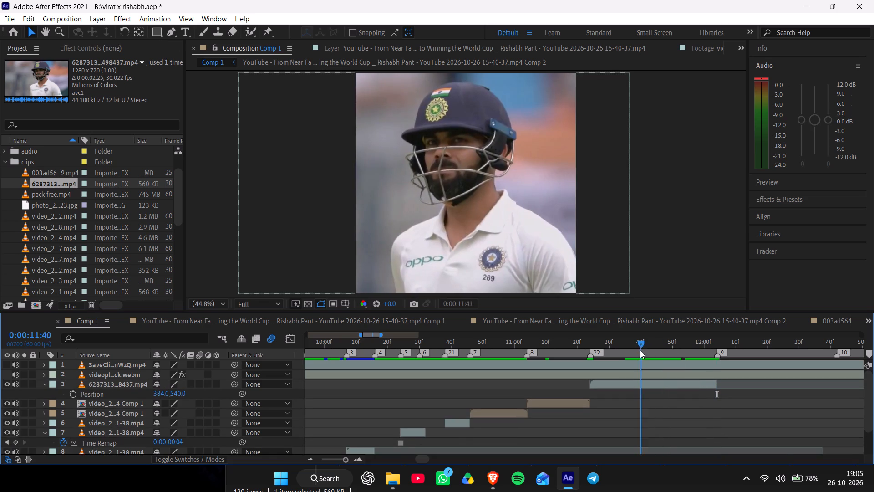
drag(640, 350, 669, 377)
click(669, 382)
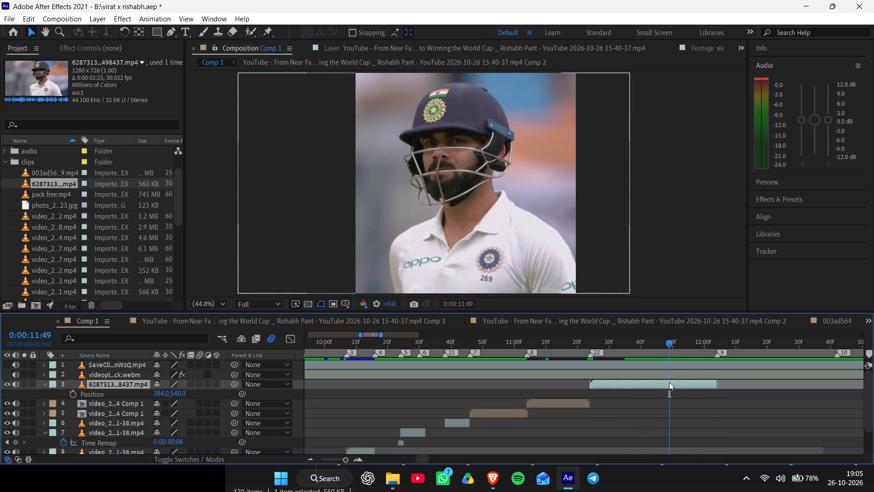
drag(162, 397, 163, 397)
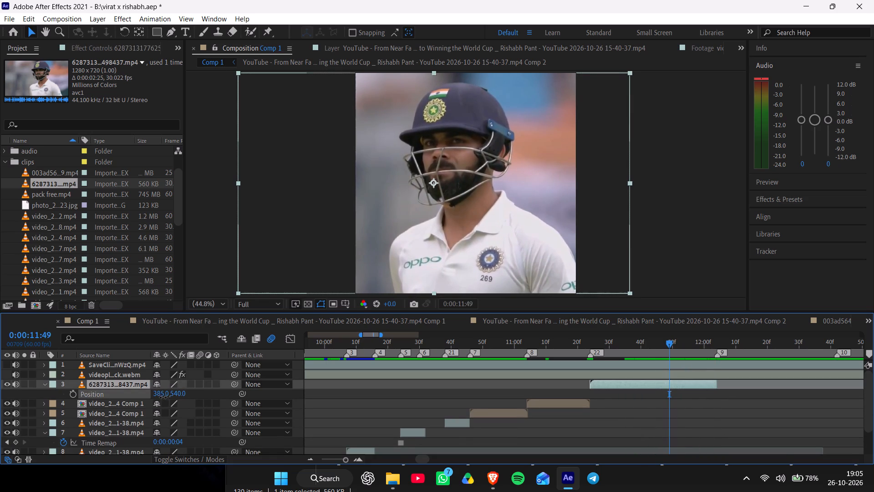
drag(163, 397, 179, 400)
Pre-compose the trimmed helmet clip, moving all attributes into the new composition and matching its duration to the layer.
click(46, 385)
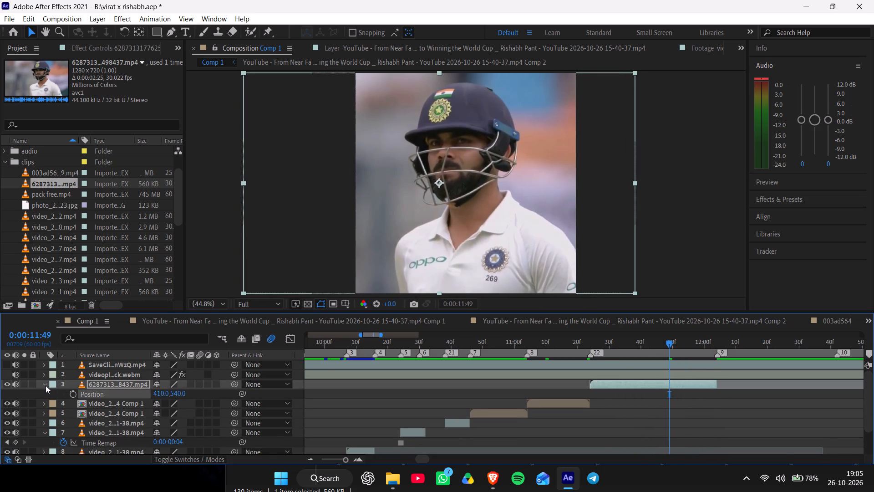
key(ctrl+shift+c)
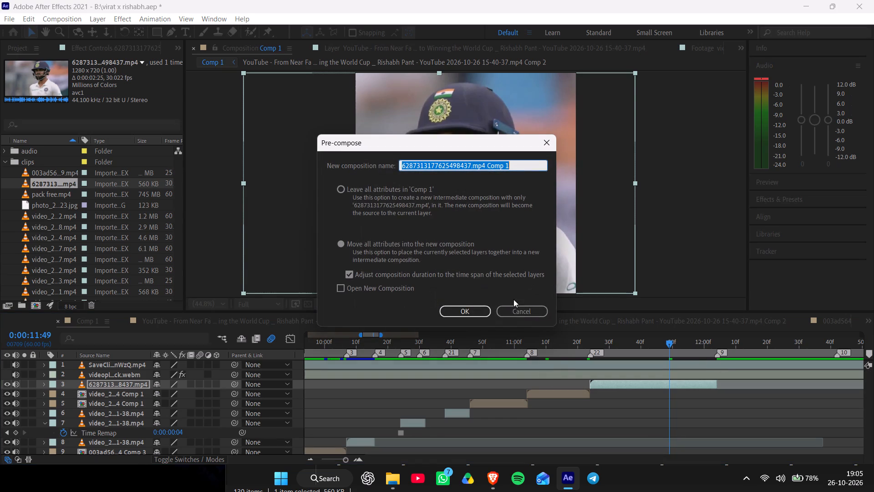
click(457, 315)
drag(711, 346, 716, 347)
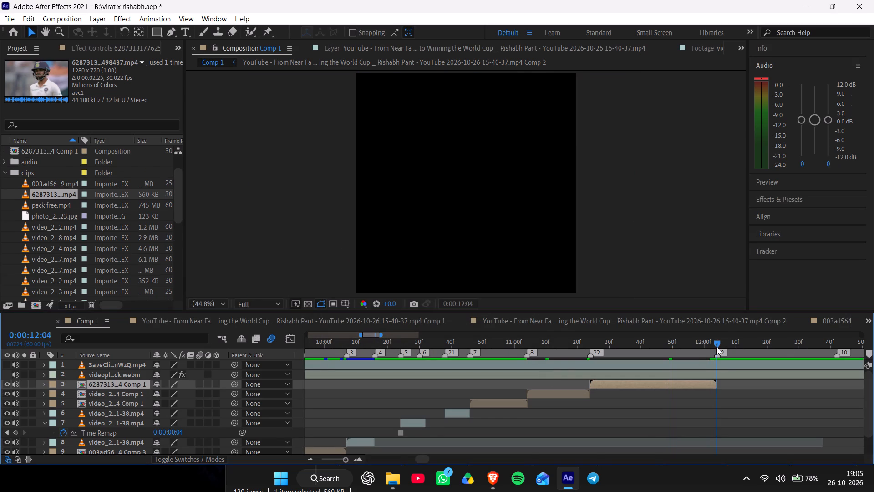
drag(716, 347, 717, 348)
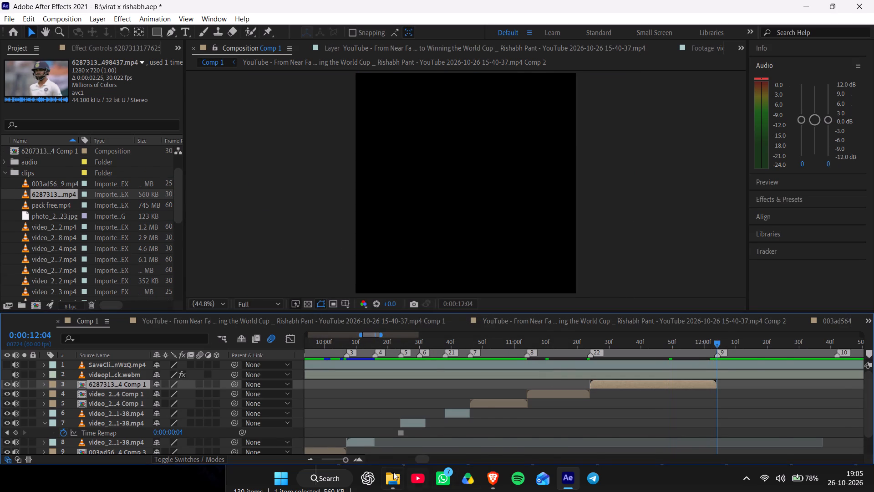
click(392, 476)
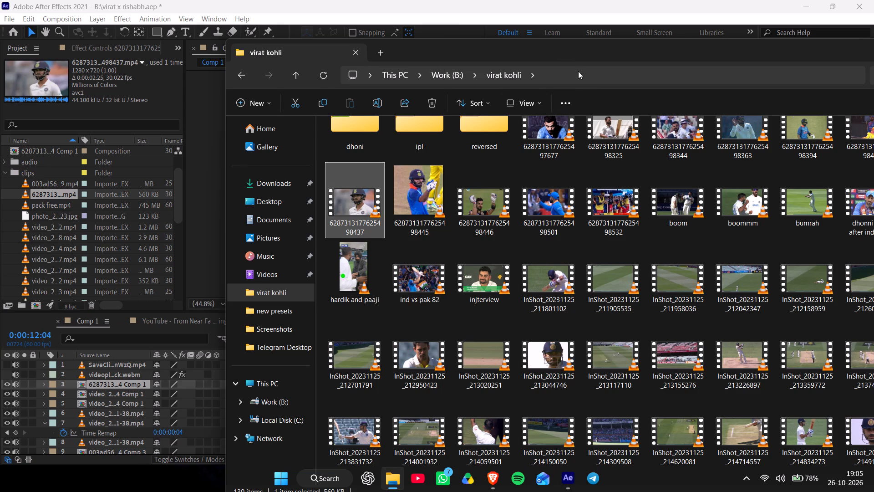
drag(574, 56, 455, 49)
click(438, 181)
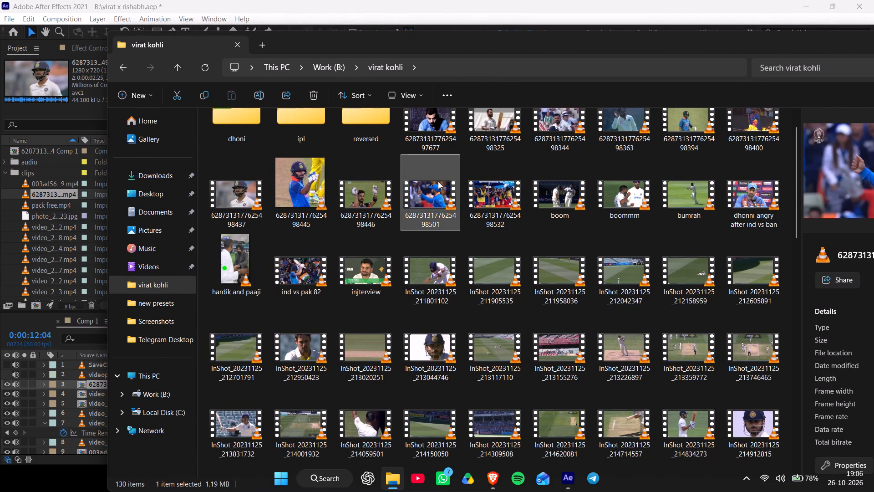
double_click(438, 181)
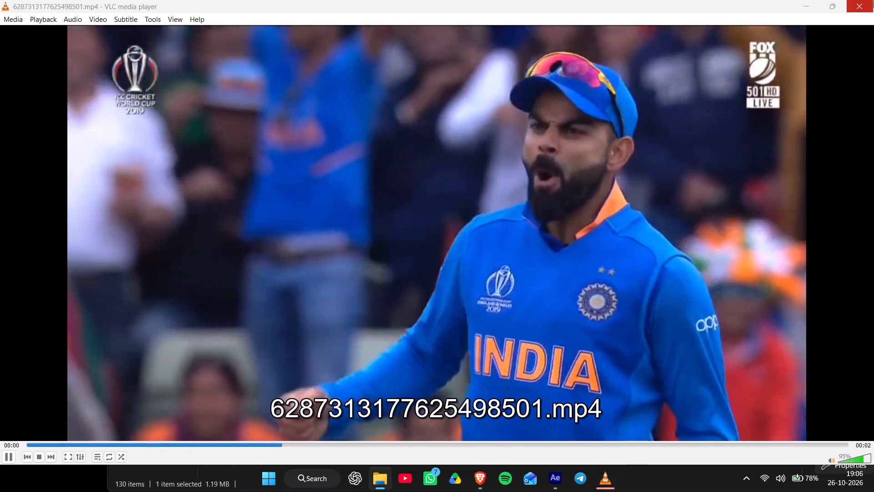
click(873, 0)
drag(842, 41, 764, 48)
drag(357, 201, 3, 226)
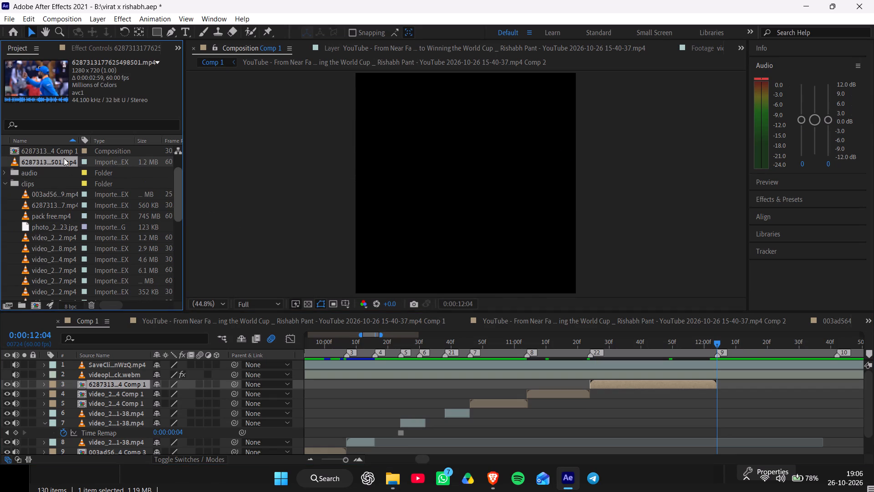
Move the imported 6287313177625498501.mp4 clip into the project's clips folder.
drag(49, 160, 49, 185)
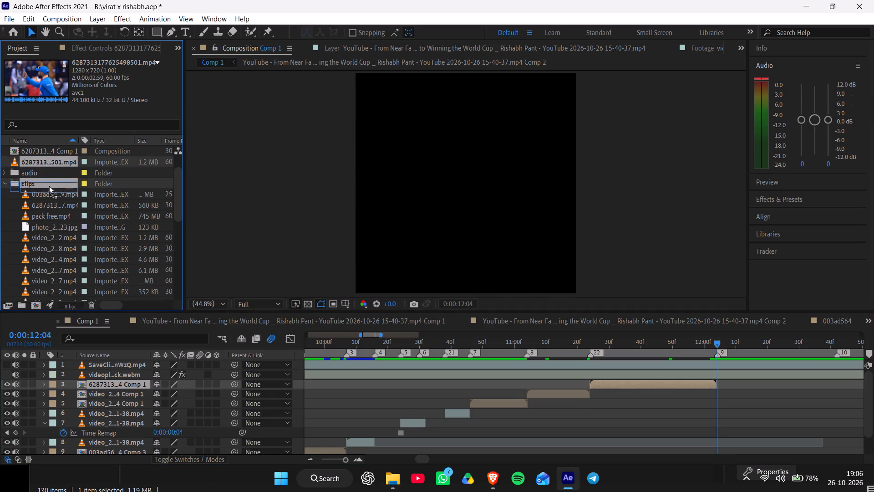
drag(49, 185, 49, 198)
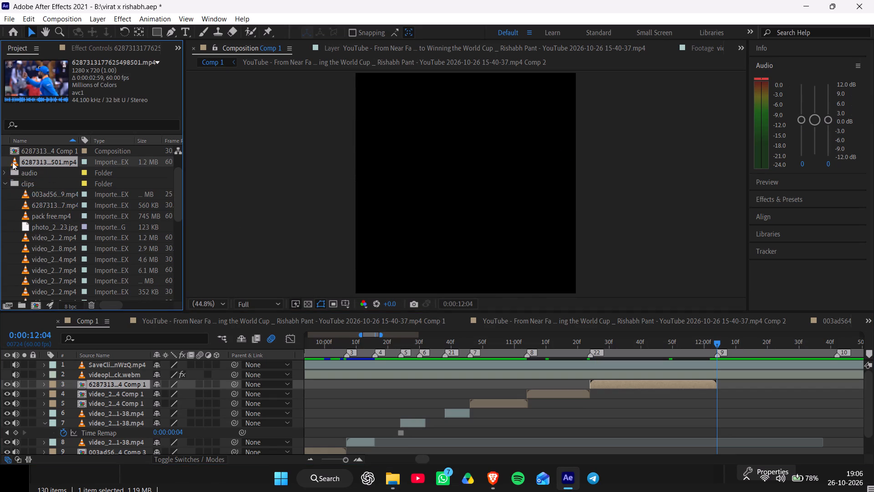
drag(11, 162, 19, 186)
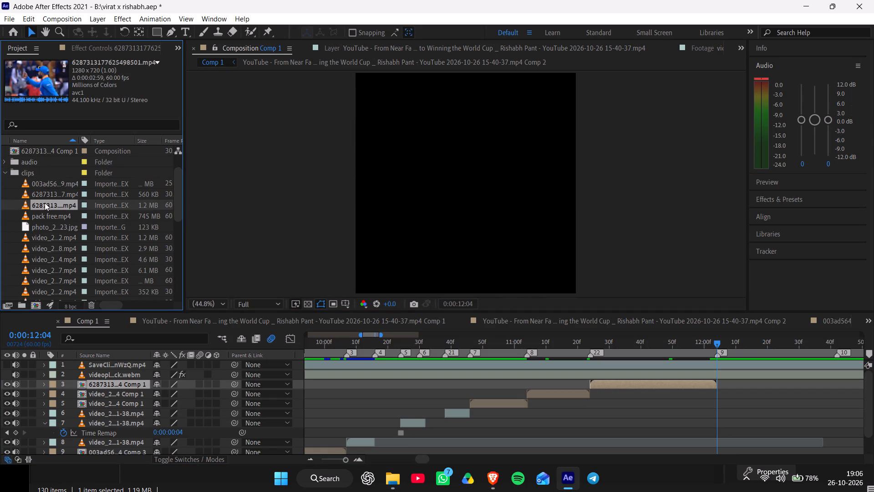
Place the imported blue-jersey celebration clip in Comp 1 as layer 3, starting at marker 9, 0:00:12:04.
drag(44, 204, 717, 374)
drag(420, 462, 426, 462)
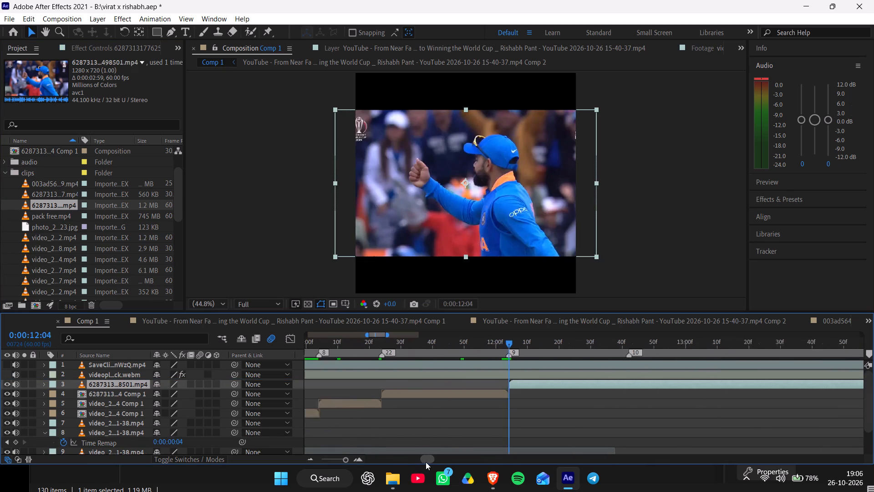
drag(426, 462, 428, 462)
Fit the celebration clip to the composition's height and shift it horizontally to Position 460, 540.
key(s)
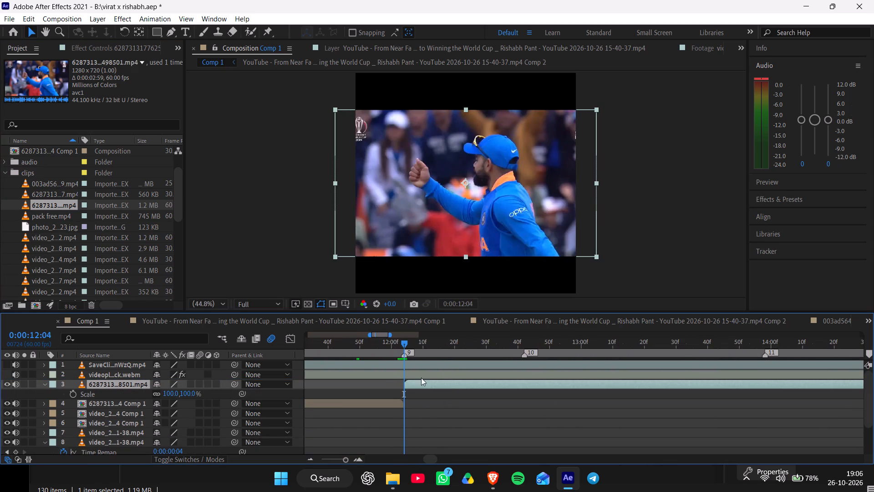
key(ctrl+alt+shift+g)
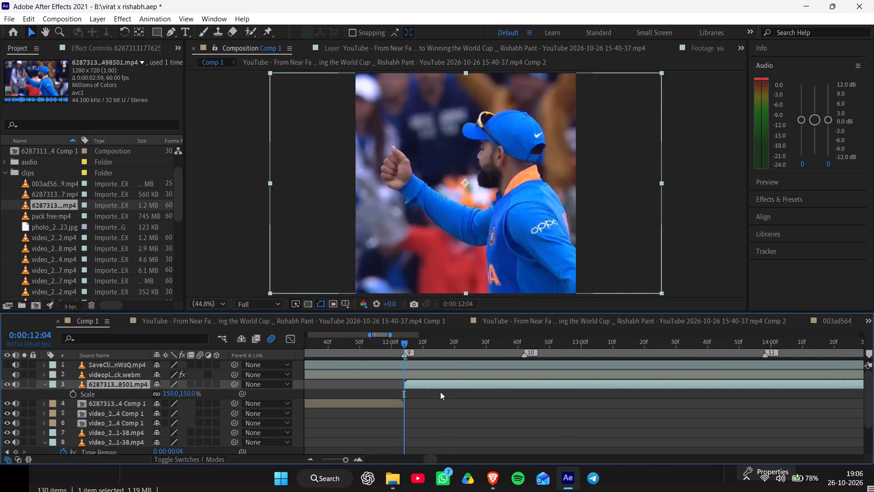
key(p)
drag(156, 396, 155, 396)
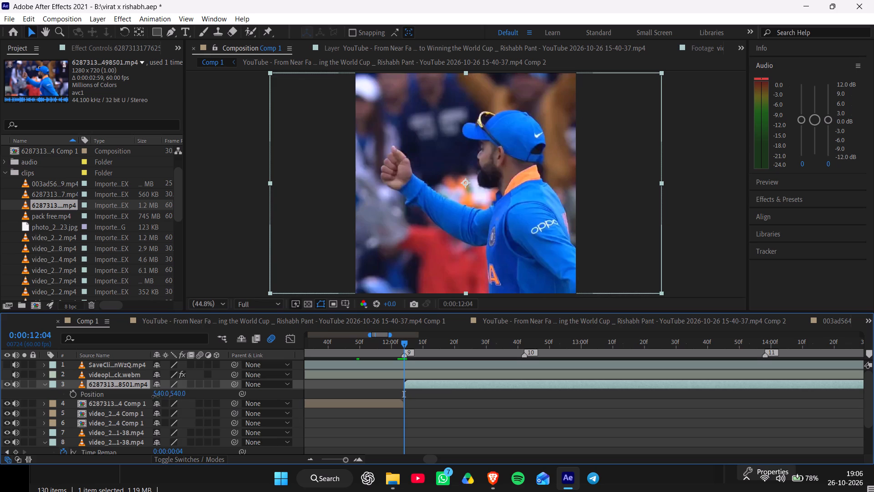
drag(155, 396, 111, 397)
Slide the celebration clip earlier in time, starting about 22 frames before marker 9, so its raised-fist moment falls on the marker.
drag(830, 386, 755, 394)
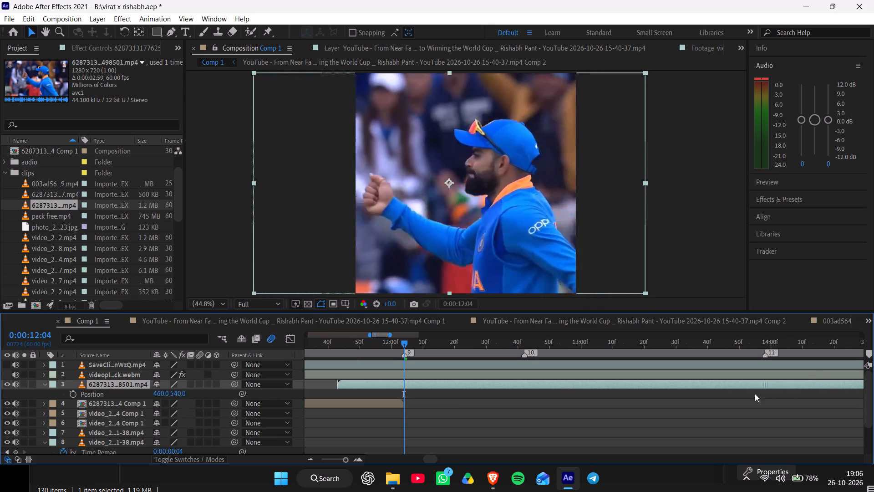
drag(755, 394, 723, 405)
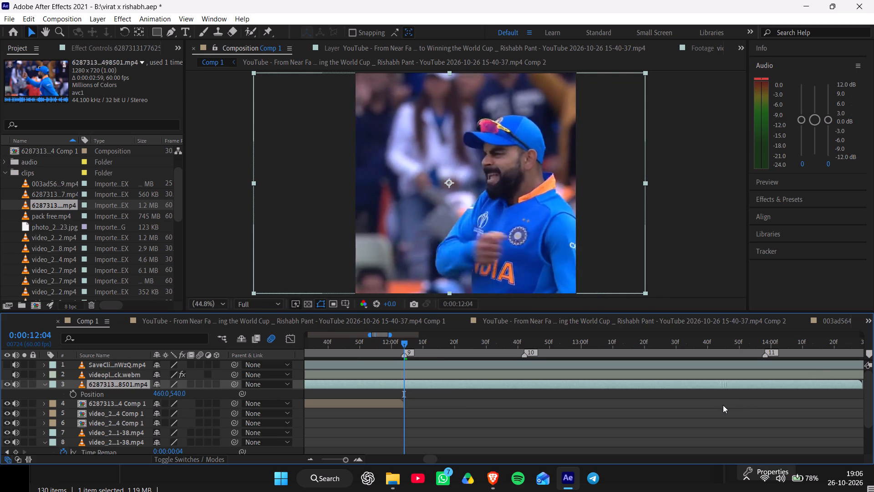
drag(723, 405, 622, 415)
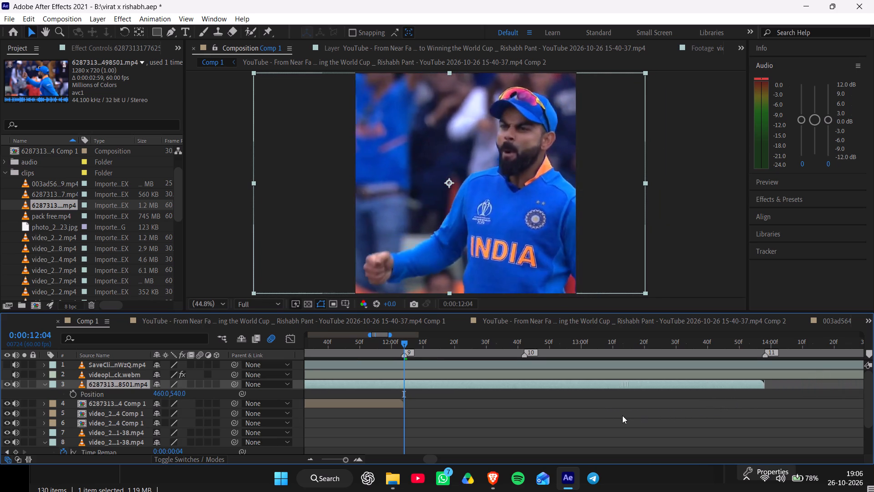
drag(622, 415, 718, 446)
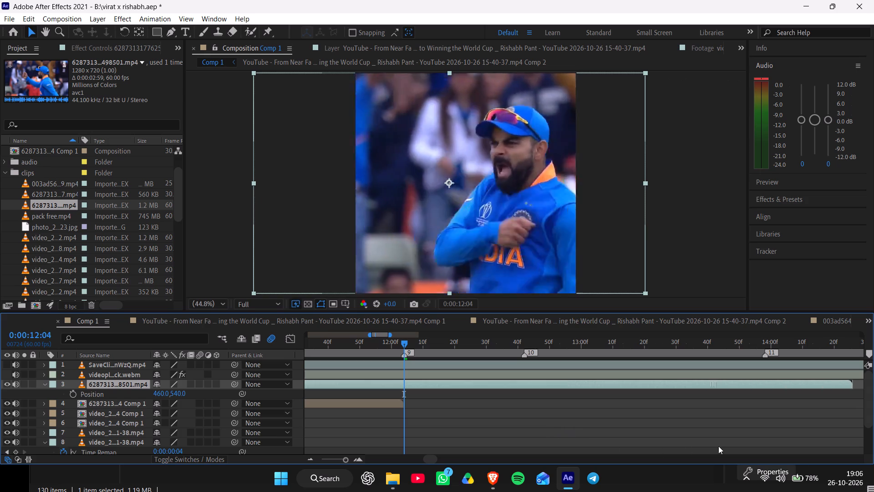
drag(718, 446, 734, 444)
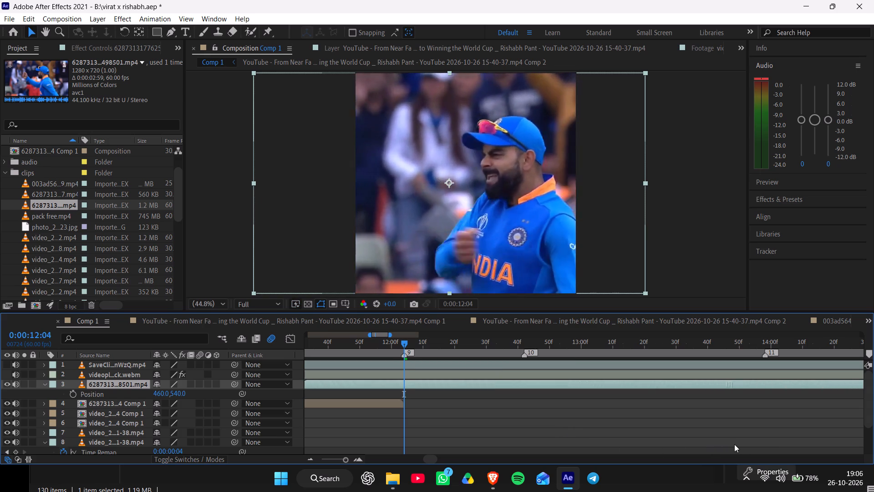
drag(734, 444, 730, 448)
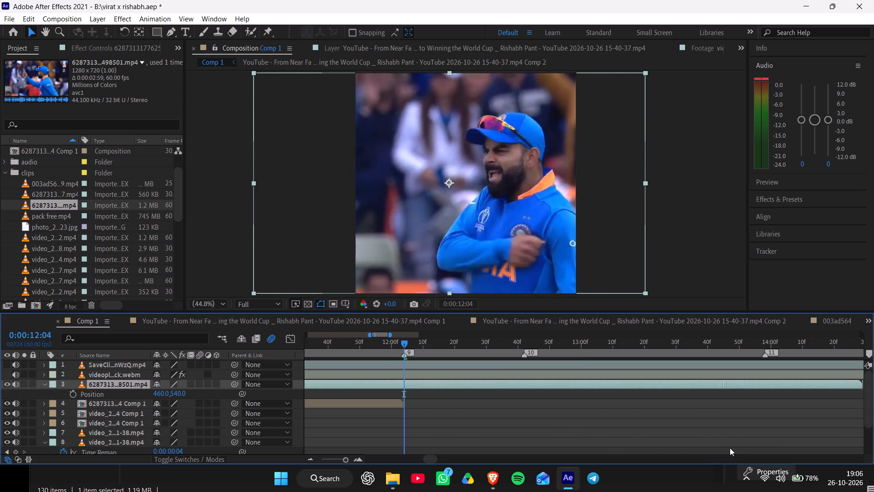
drag(730, 448, 770, 452)
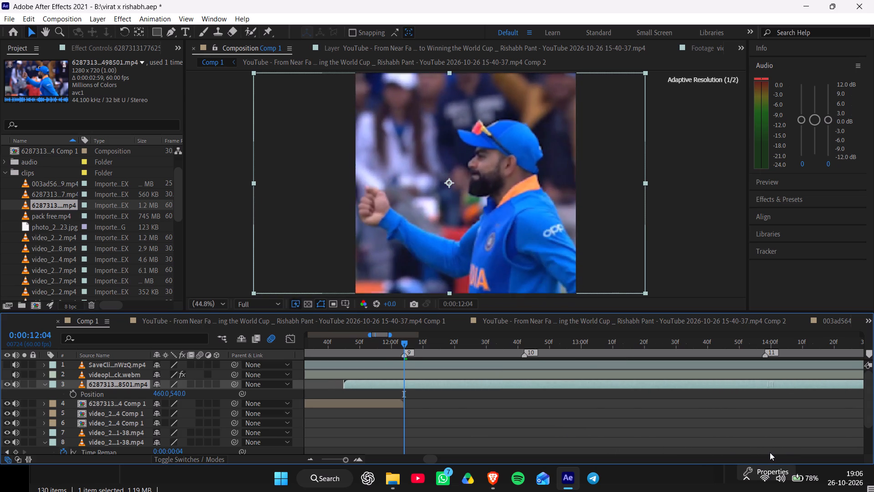
drag(770, 452, 761, 455)
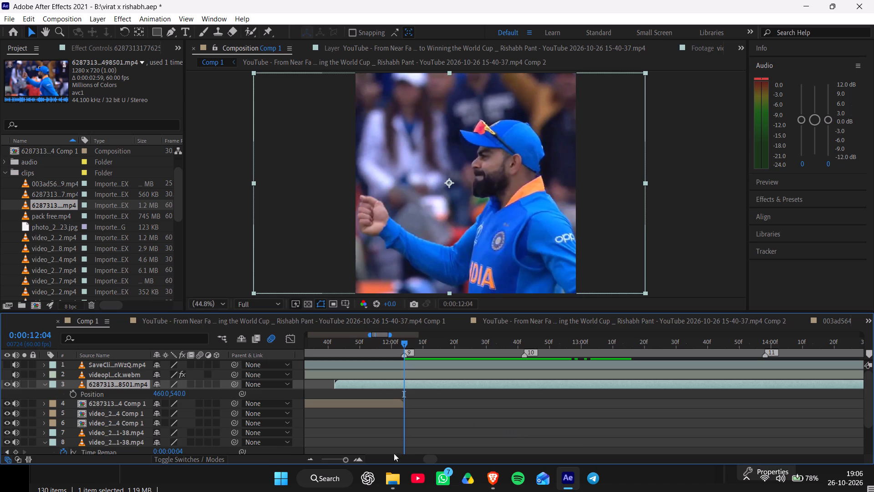
Shift the celebration clip horizontally to Position 305, 540.
key(p)
key(p)
drag(160, 397, 116, 402)
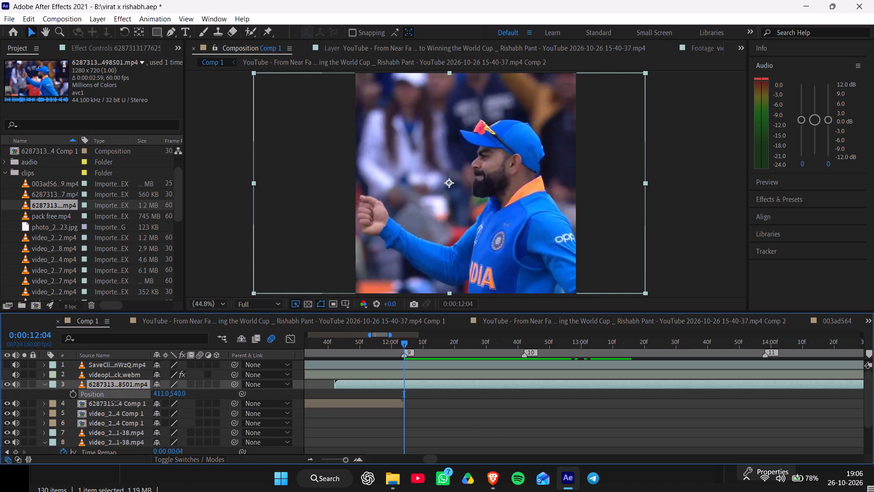
drag(116, 402, 93, 418)
Split the celebration clip at marker 9, 0:00:12:04, and delete the part before it.
key(ctrl+shift+d)
click(346, 390)
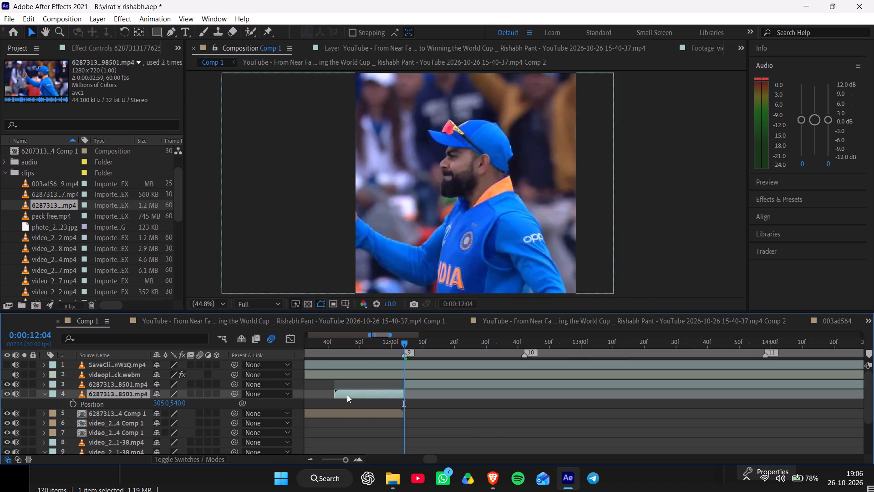
key(Delete)
Split the celebration clip at marker 10, 0:00:12:42, and delete the part after it.
drag(527, 340, 524, 342)
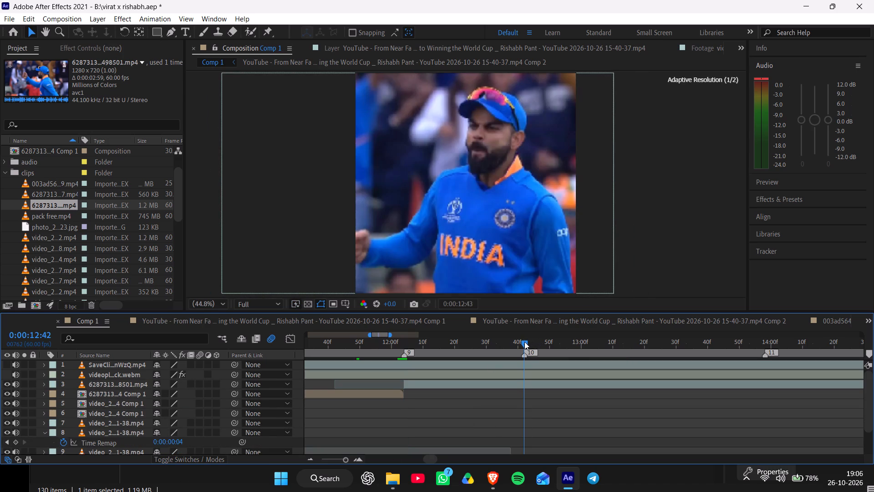
drag(524, 342, 523, 345)
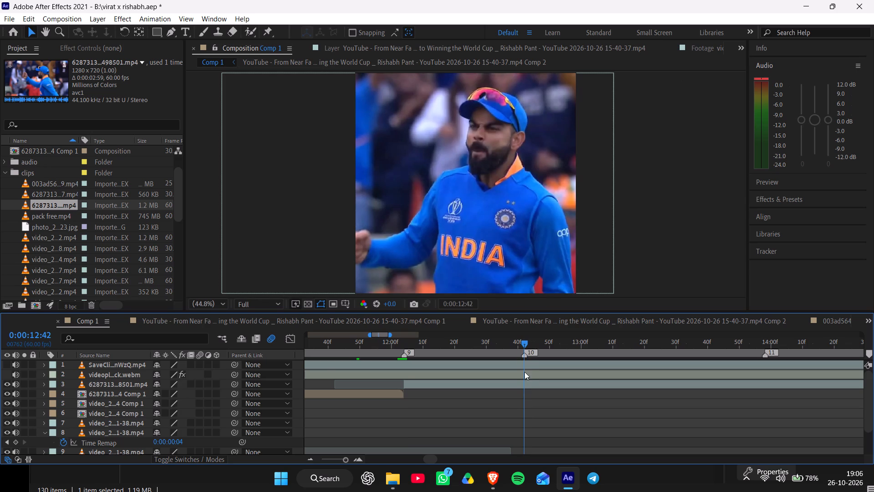
click(525, 383)
key(ctrl+shift+d)
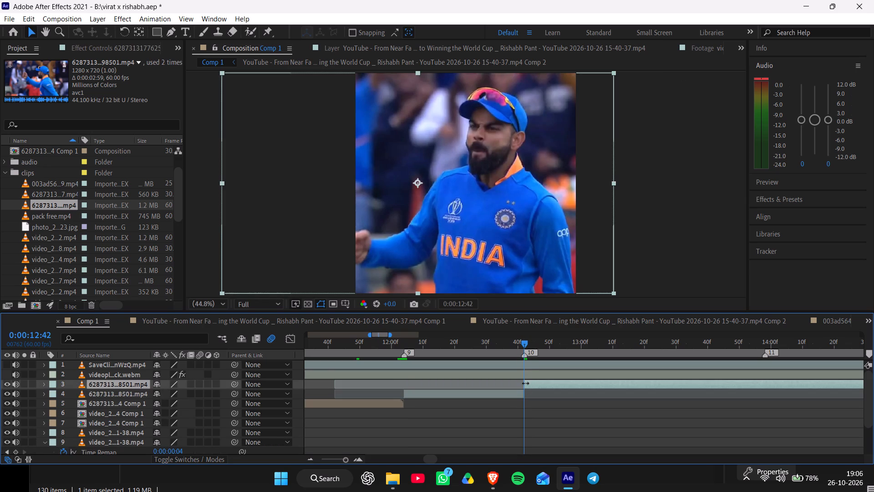
key(Delete)
Check the framing through the trimmed celebration clip and set its Position to 278, 540 at 0:00:12:30.
drag(398, 347, 483, 372)
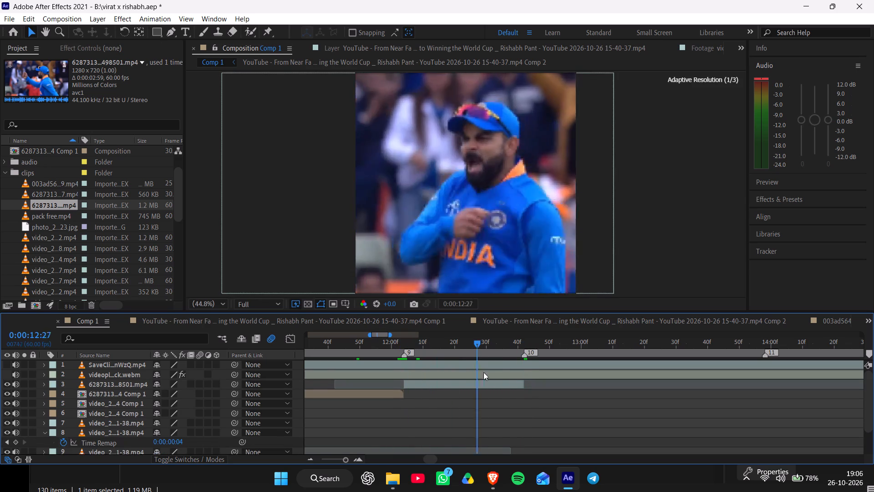
drag(483, 372, 524, 384)
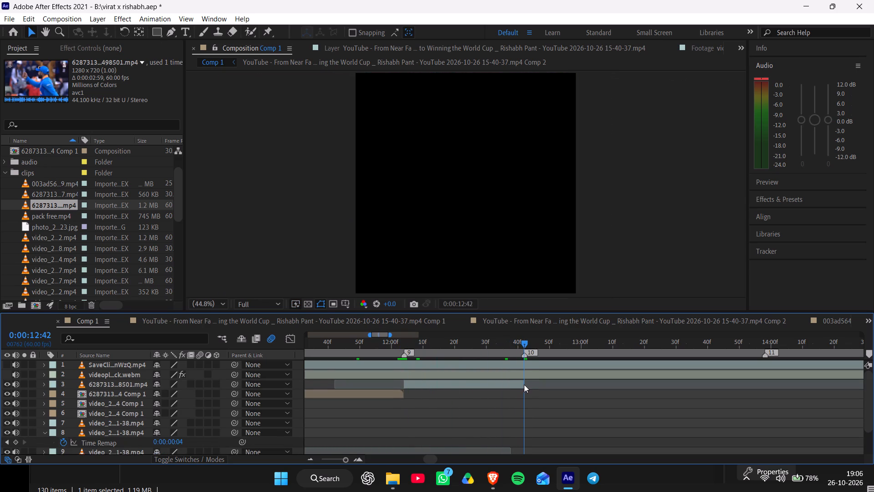
drag(524, 384, 534, 371)
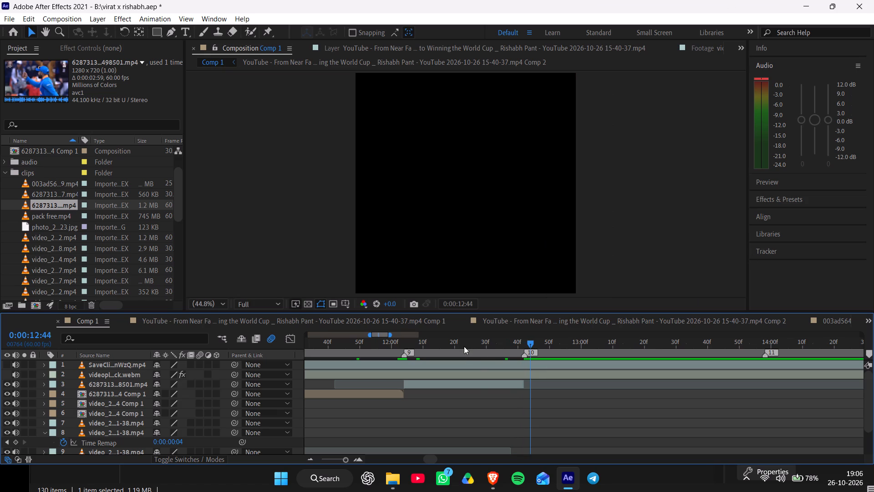
drag(464, 346, 486, 350)
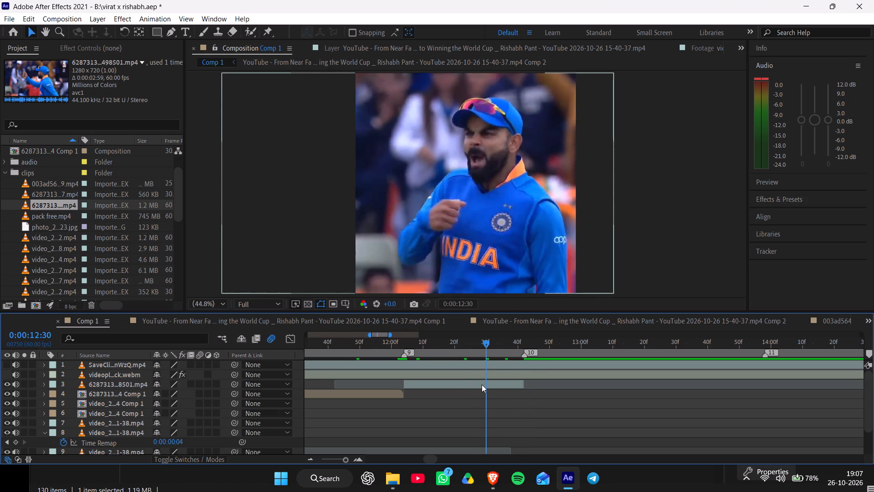
click(482, 384)
key(p)
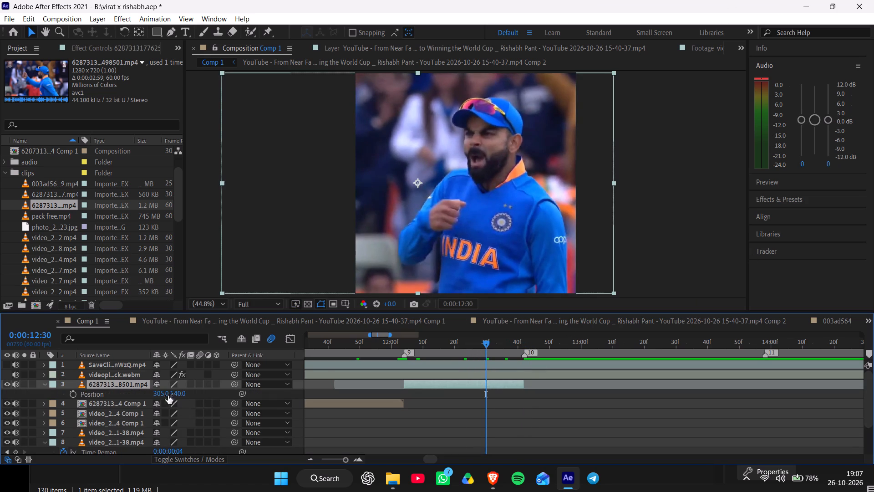
drag(165, 394, 150, 398)
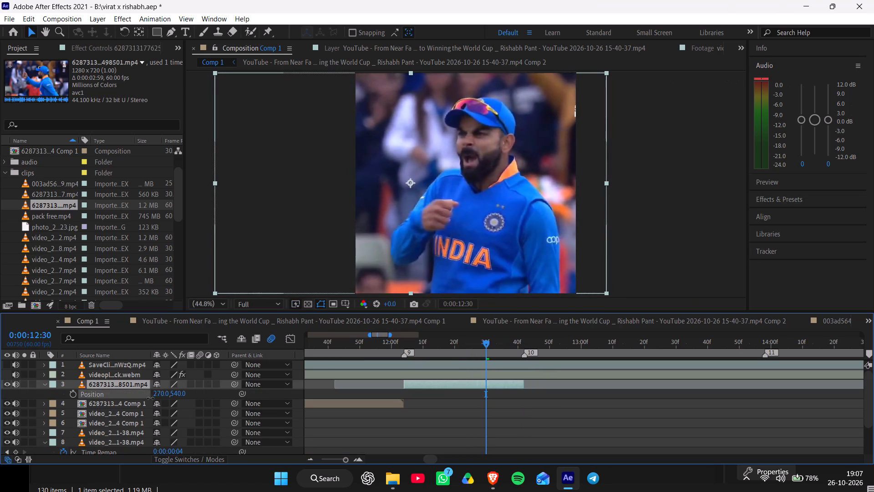
drag(150, 398, 155, 400)
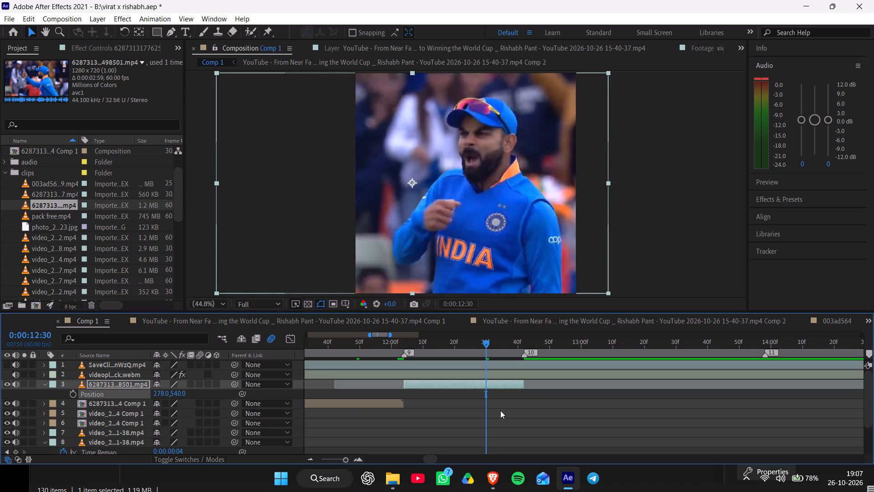
Pre-compose the trimmed celebration clip, then deselect it.
key(ctrl+shift+c)
click(452, 307)
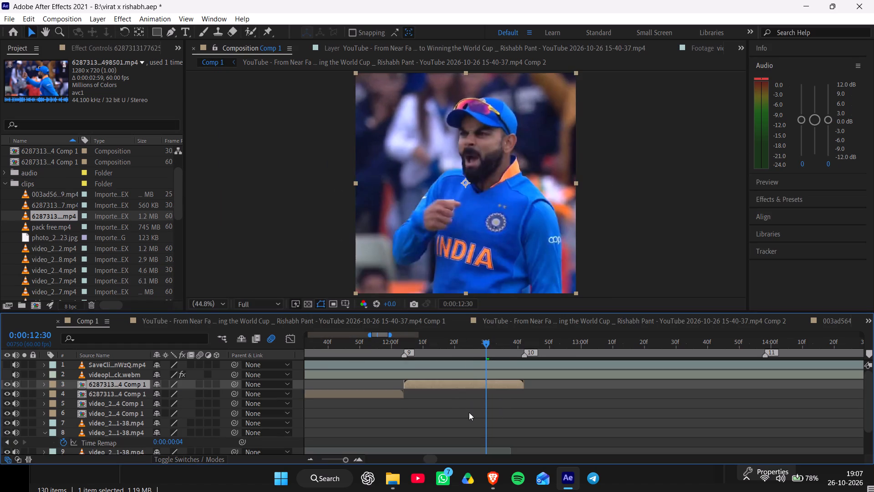
click(469, 412)
Go to marker 10 at 0:00:12:42, and preview clips in File Explorer's virat kohli folder to pick the next shot.
click(523, 345)
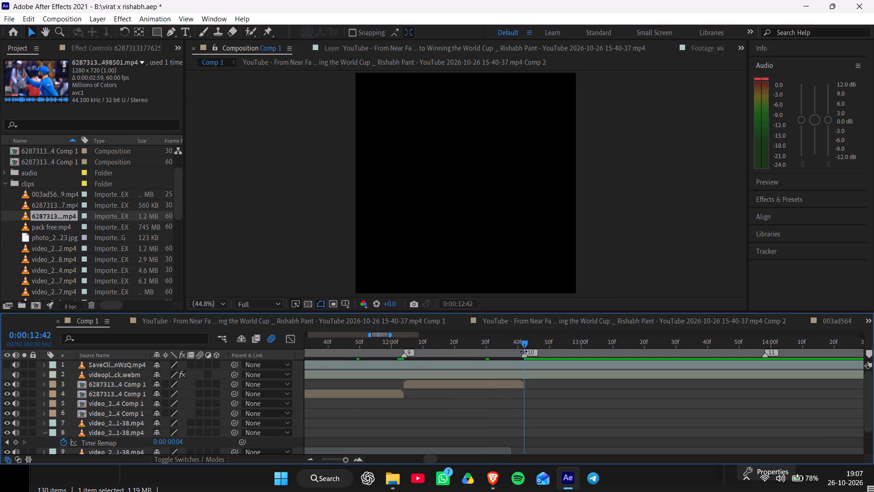
click(395, 471)
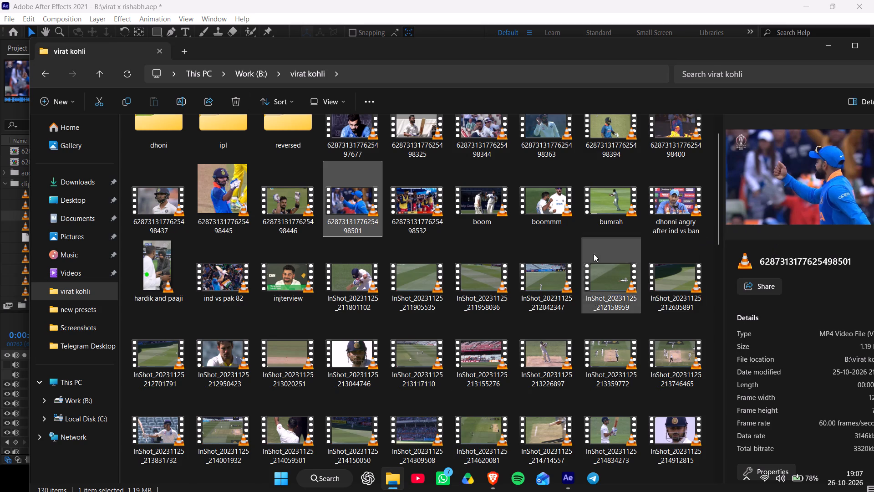
scroll(478, 261, down, 5)
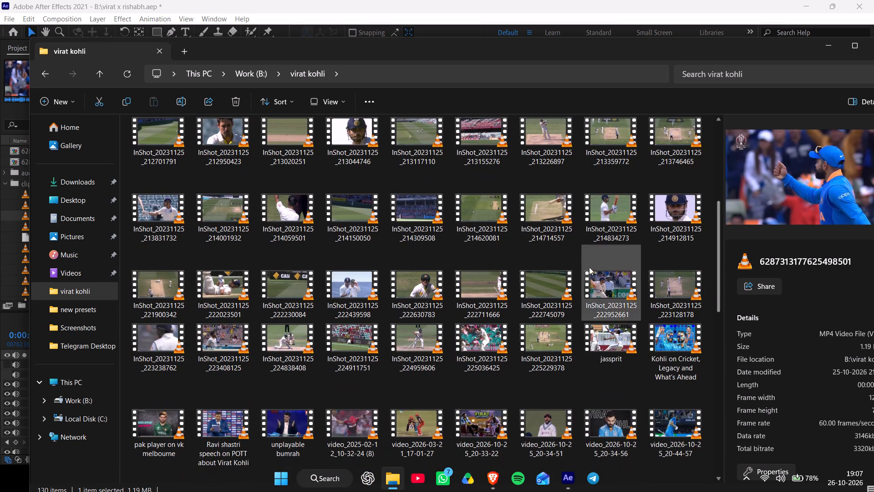
double_click(302, 210)
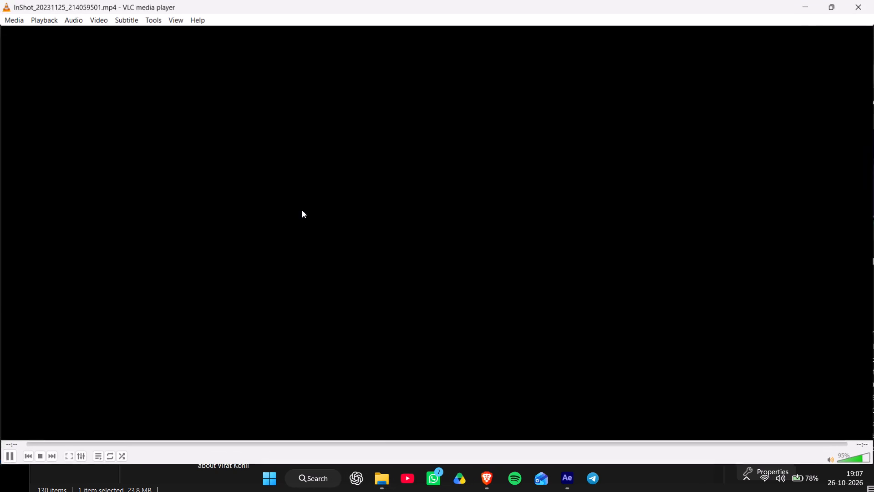
click(859, 9)
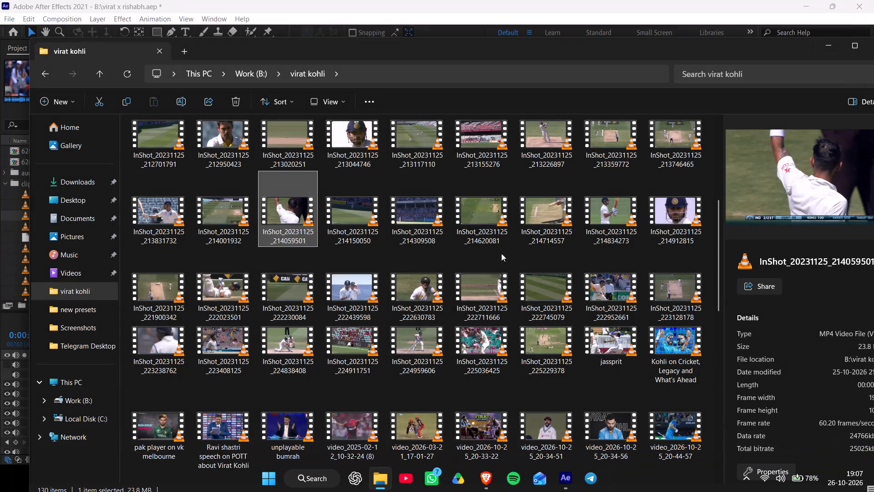
scroll(484, 275, down, 2)
scroll(652, 236, down, 1)
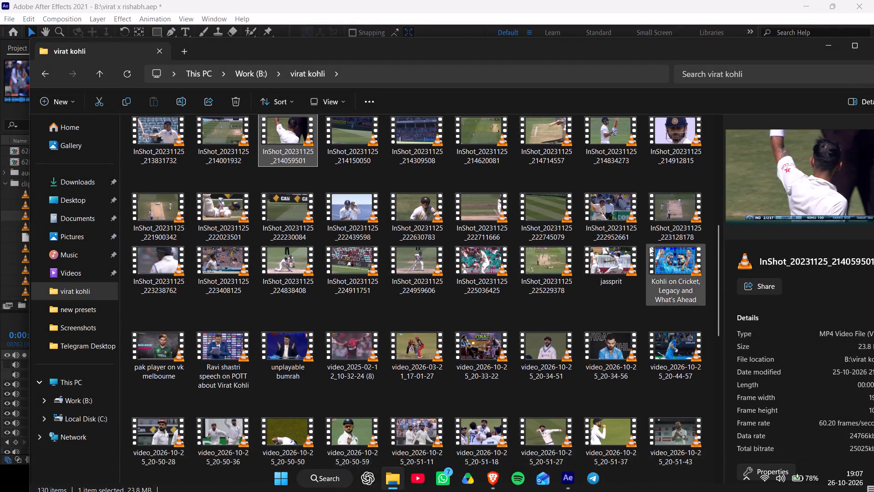
scroll(649, 246, down, 1)
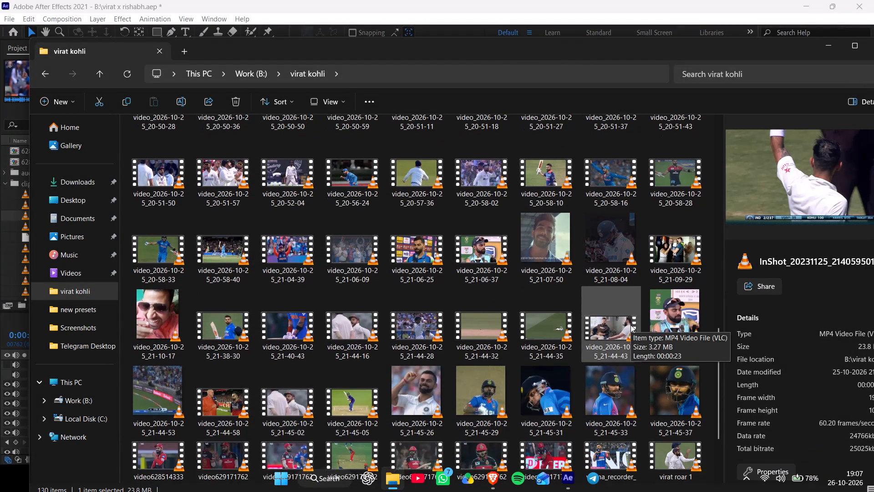
scroll(551, 376, down, 2)
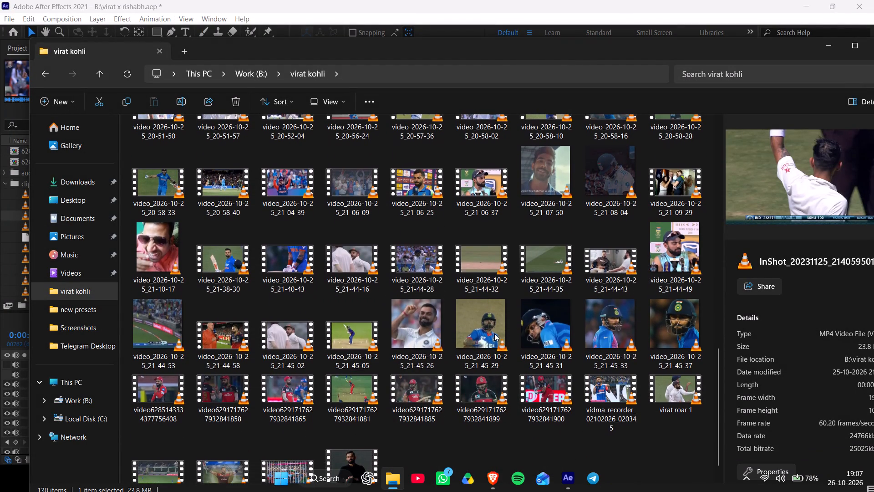
scroll(564, 324, down, 1)
double_click(592, 316)
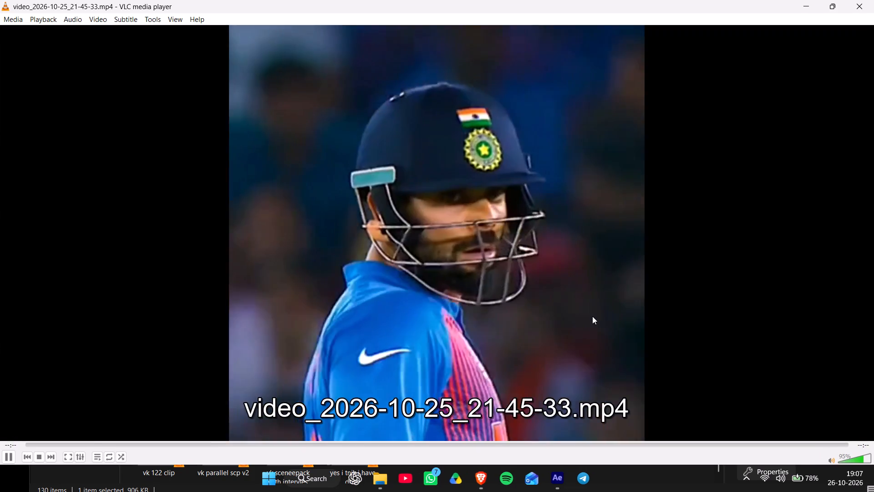
click(860, 19)
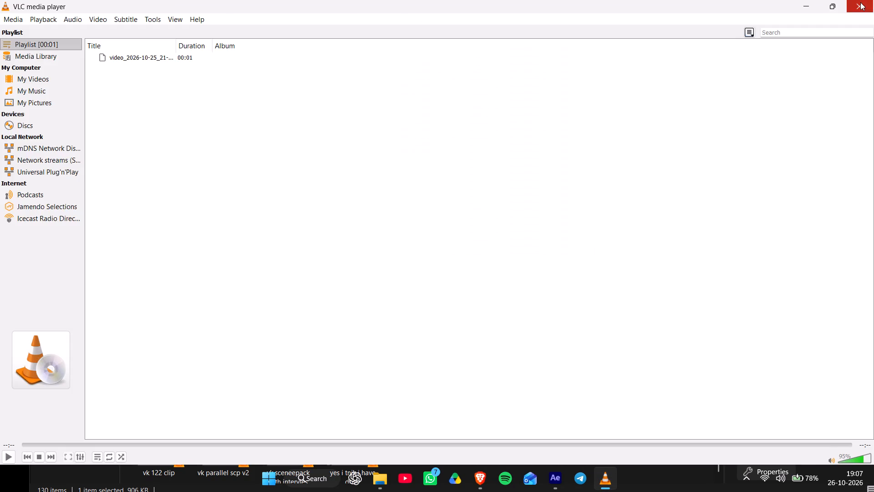
click(861, 3)
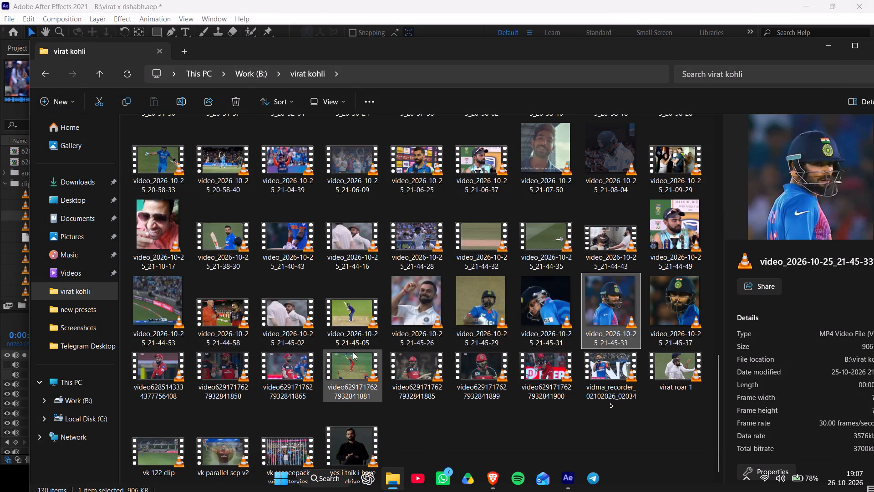
scroll(351, 354, down, 2)
double_click(214, 221)
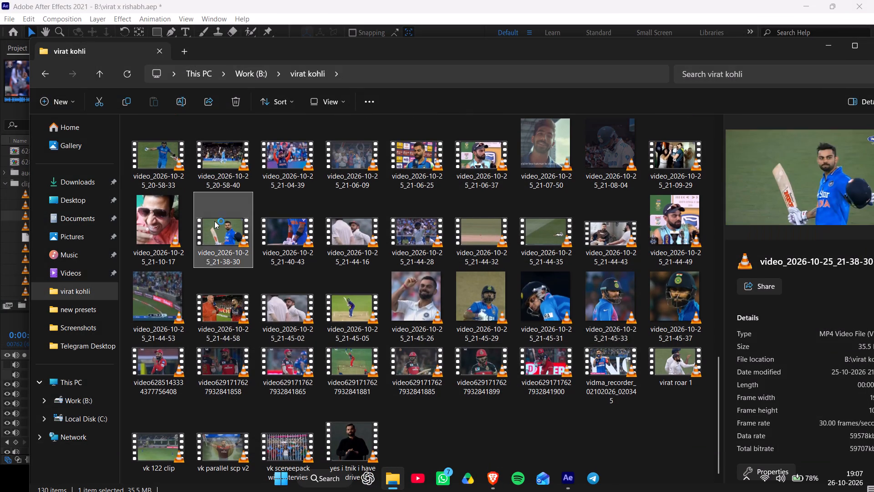
click(873, 5)
double_click(363, 241)
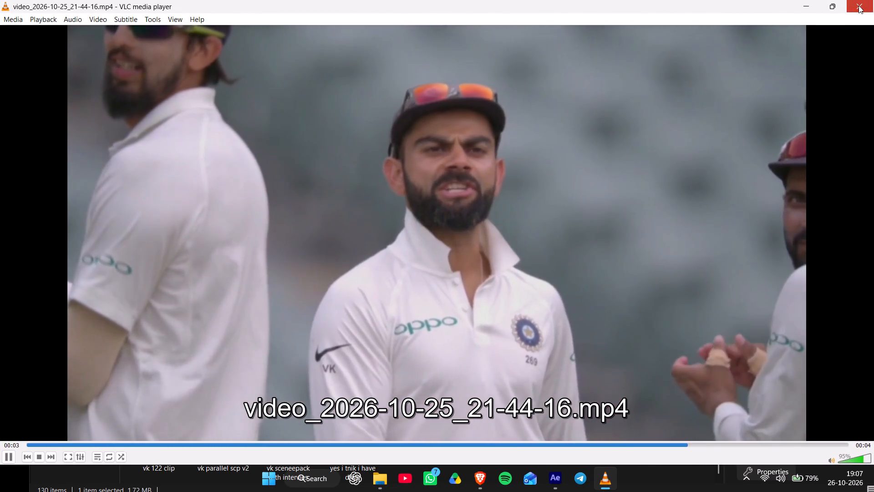
click(859, 5)
Import video_2026-10-25_21-44-16.mp4 from the virat kohli folder into the After Effects project's clips folder.
drag(412, 56, 617, 52)
drag(521, 48, 676, 67)
drag(514, 247, 413, 246)
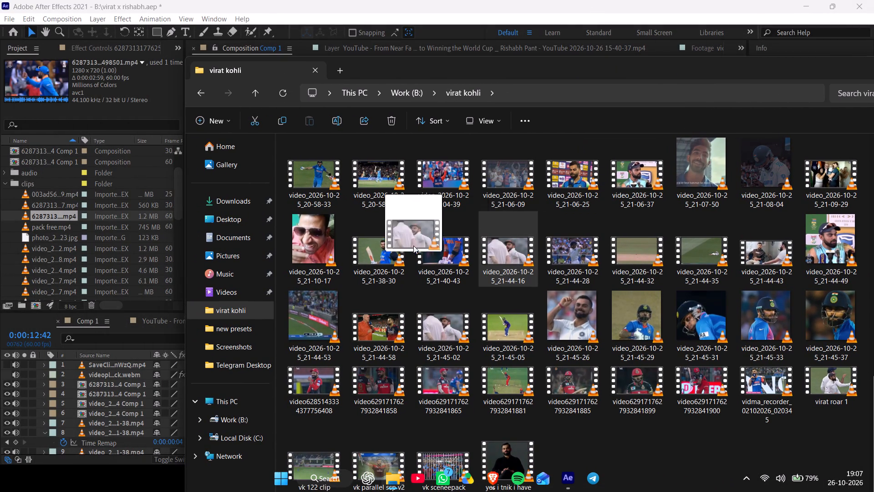
drag(413, 246, 75, 237)
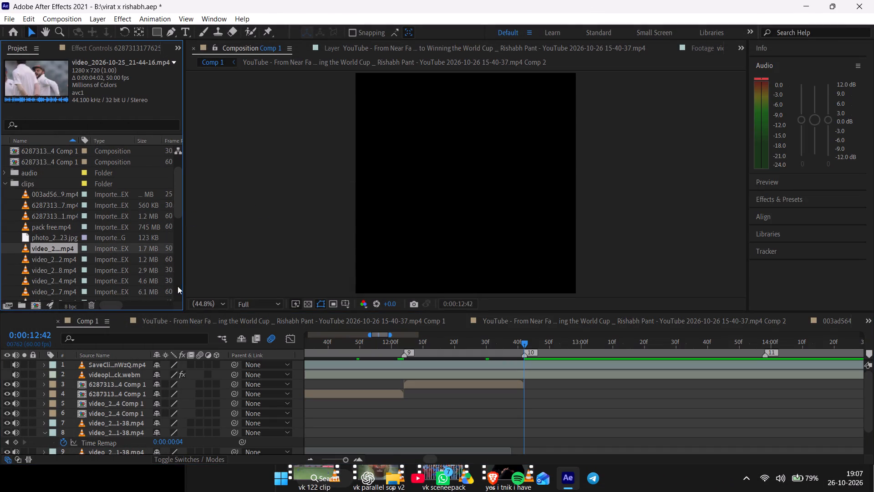
Add the imported clip to Comp 1 as layer 3 starting at marker 10, and fit it to the composition height.
click(55, 249)
drag(54, 248, 158, 279)
drag(158, 279, 526, 379)
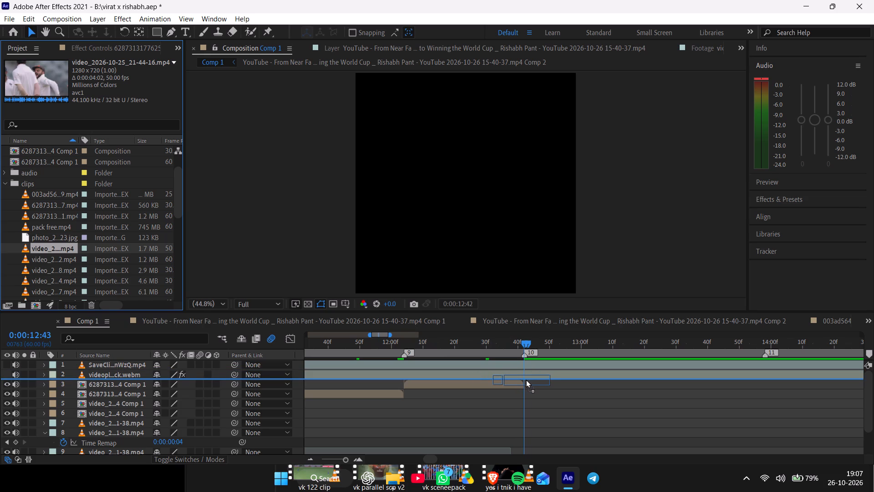
drag(526, 379, 525, 380)
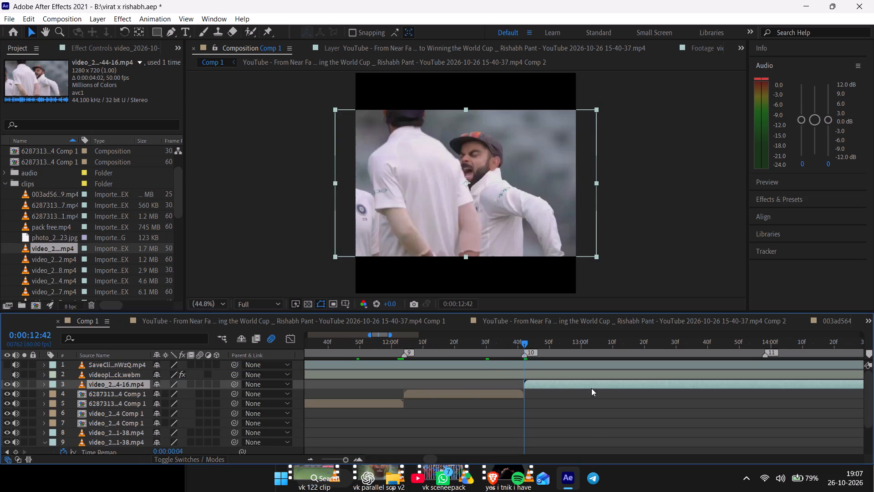
key(ctrl+alt+shift+g)
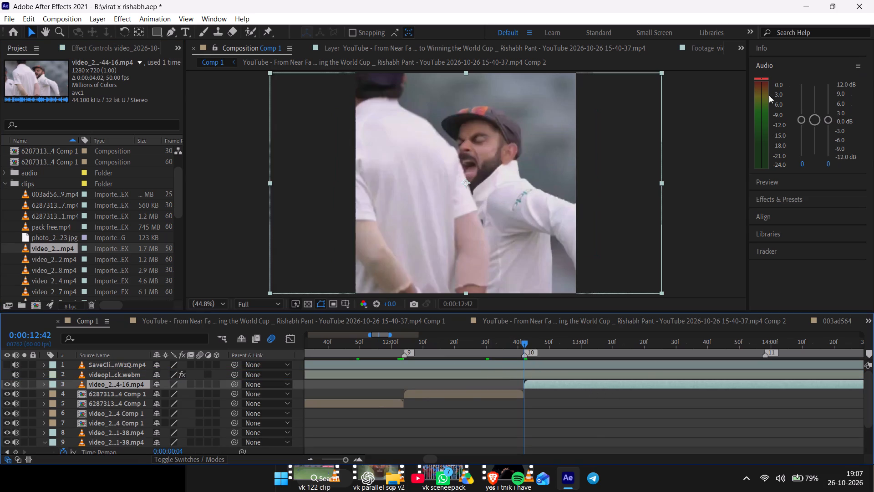
Slide the white-jersey clip about 15 frames earlier so the open-mouthed roar falls at marker 10, 0:00:12:42.
drag(725, 386, 649, 396)
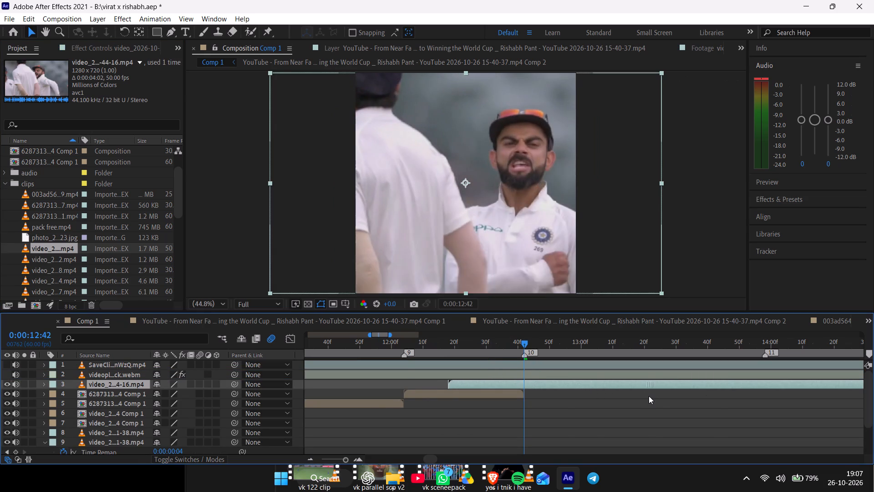
drag(649, 396, 674, 401)
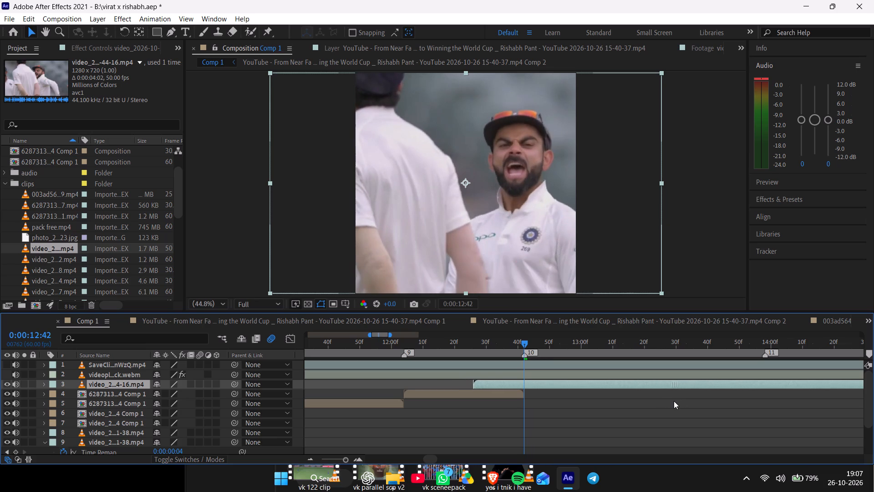
drag(674, 401, 677, 401)
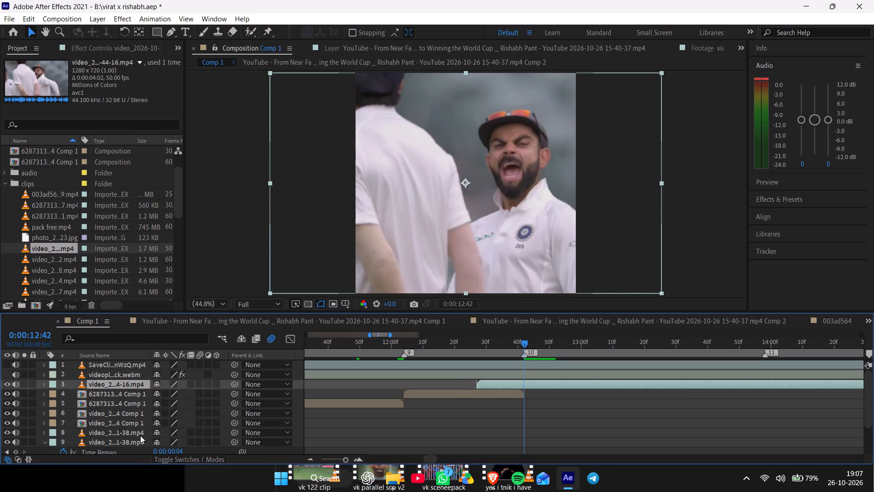
Set the roar clip's Position to 313, 540 to bring the cricketer towards the frame's centre.
key(p)
drag(163, 396, 48, 417)
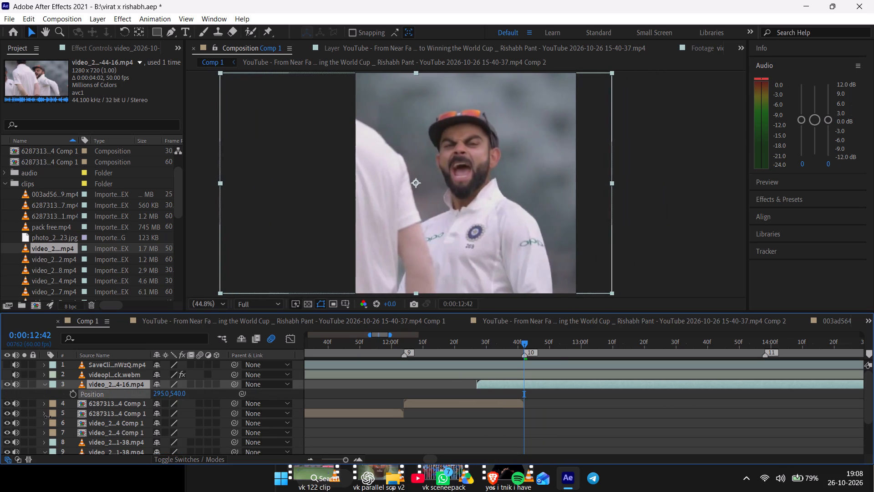
drag(48, 417, 56, 417)
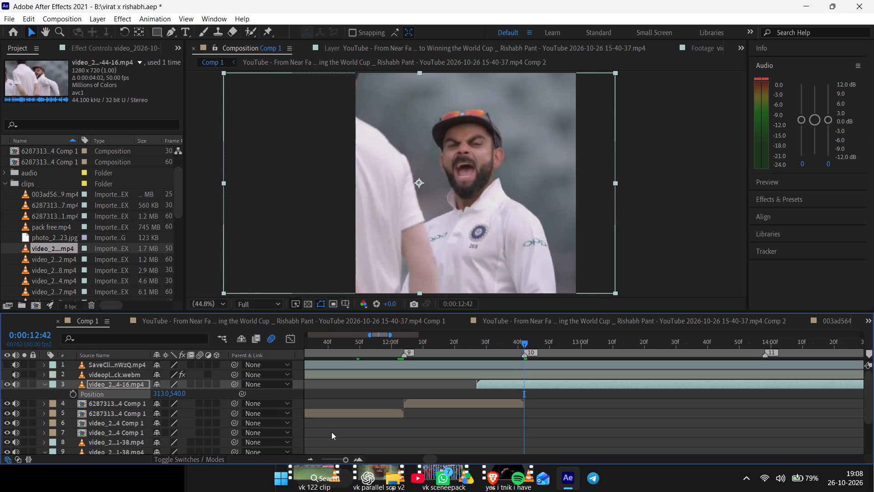
Split the roar clip at marker 10, 0:00:12:42, and delete the part before it.
key(ctrl+shift+d)
click(498, 393)
key(Delete)
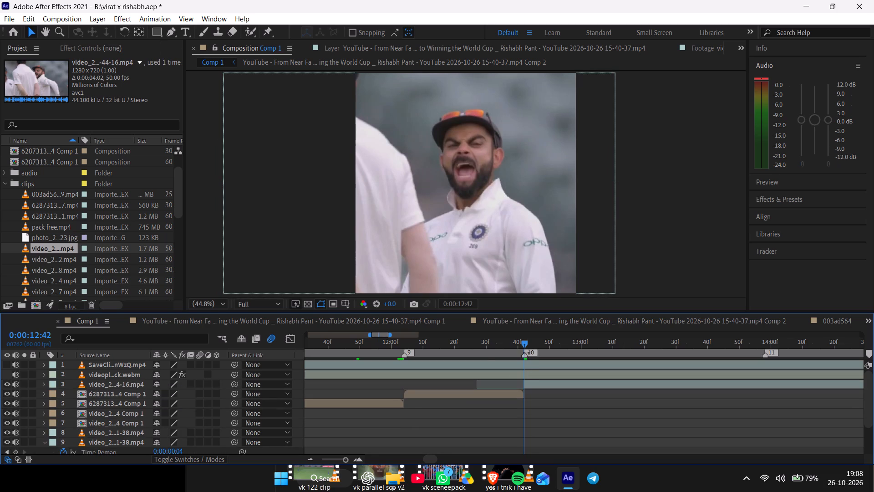
Check the trimmed roar clip from marker 10 to marker 11, and move it to start at marker 12.
drag(524, 344, 569, 370)
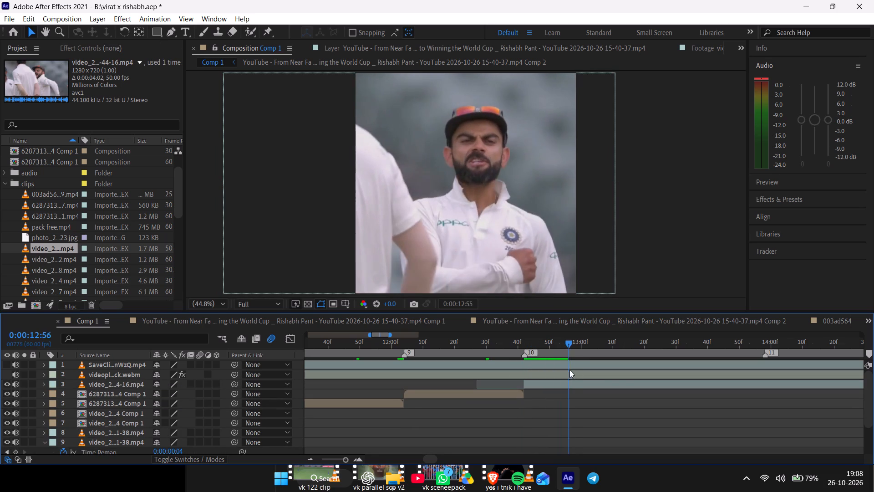
drag(569, 370, 760, 399)
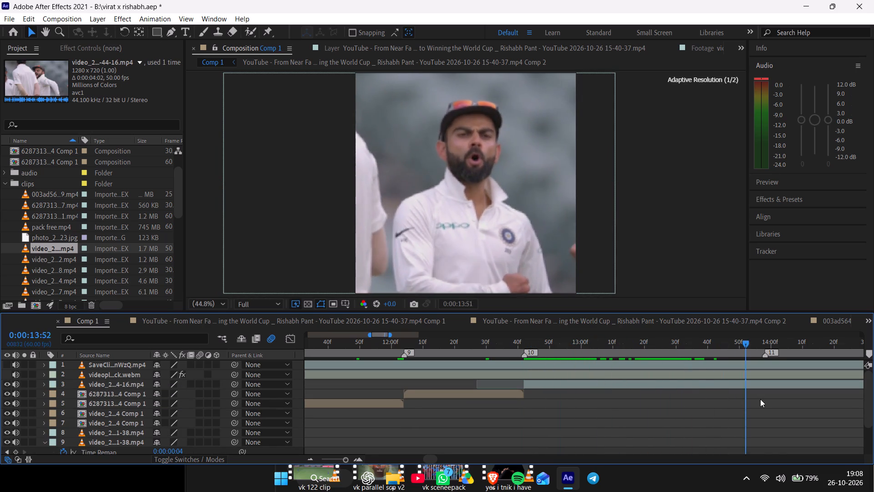
drag(760, 399, 524, 415)
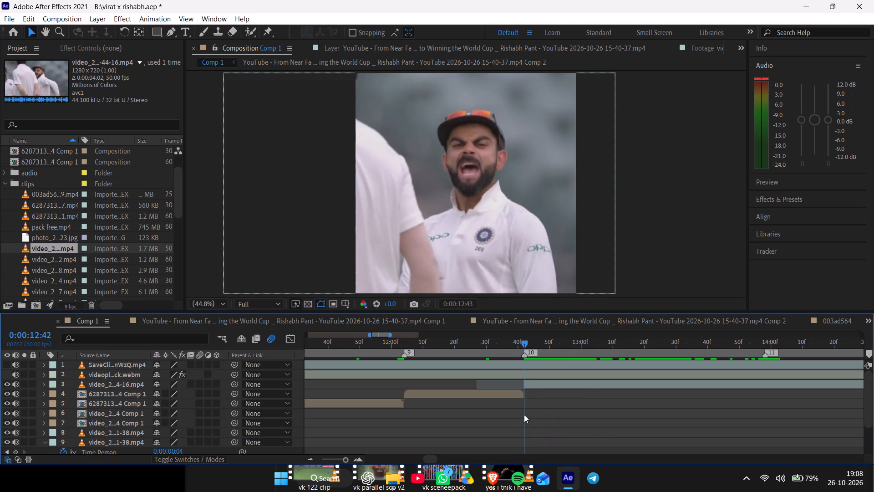
drag(524, 415, 771, 438)
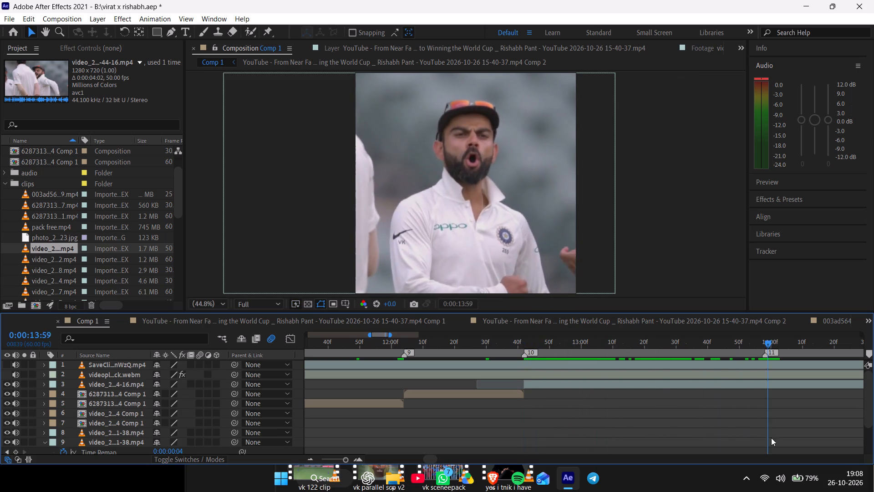
drag(771, 438, 767, 442)
drag(432, 459, 434, 461)
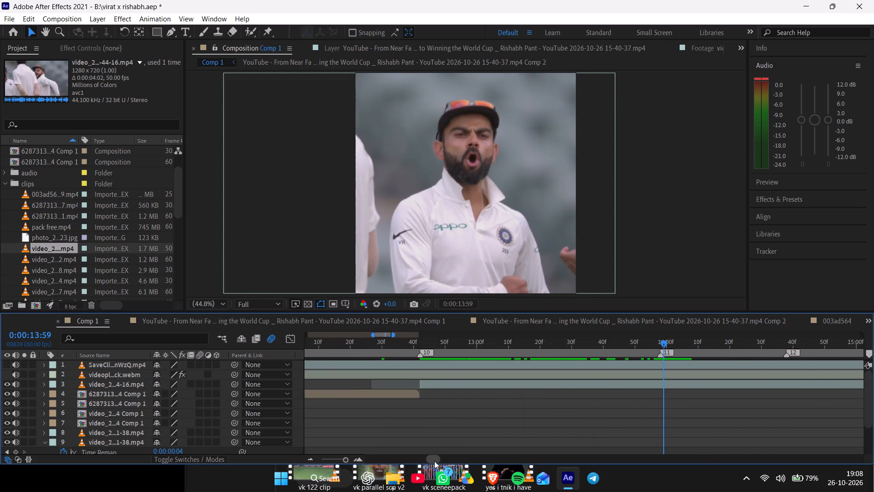
drag(434, 461, 436, 462)
drag(376, 386, 760, 407)
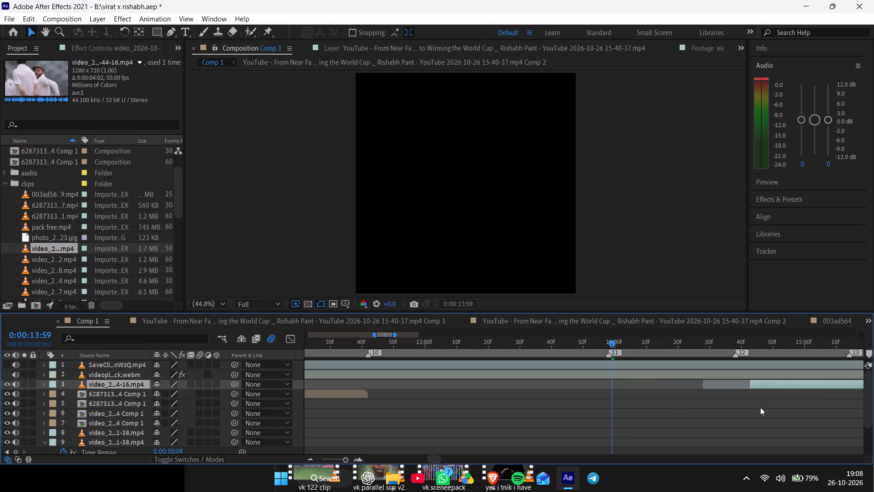
drag(760, 407, 743, 412)
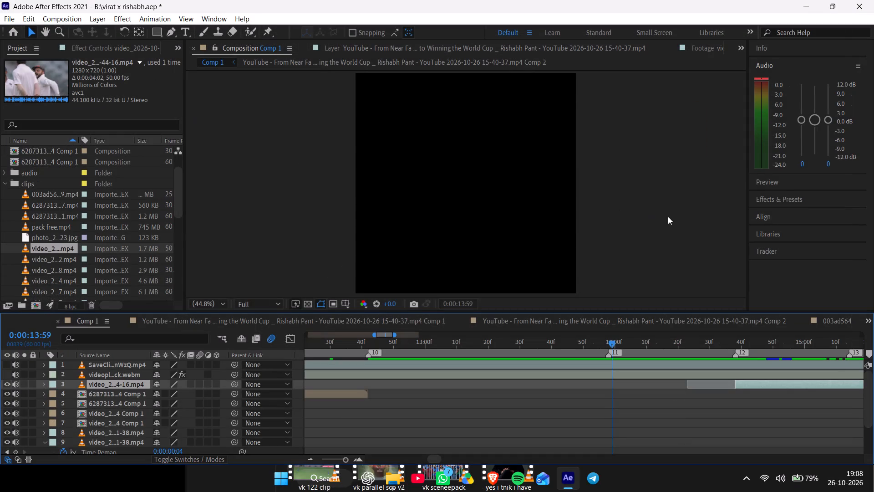
Back in After Effects, set the current time to marker 4, 0:00:10:16, and import Intense Indian Cricket Gesture.png from Downloads.
drag(352, 345, 353, 402)
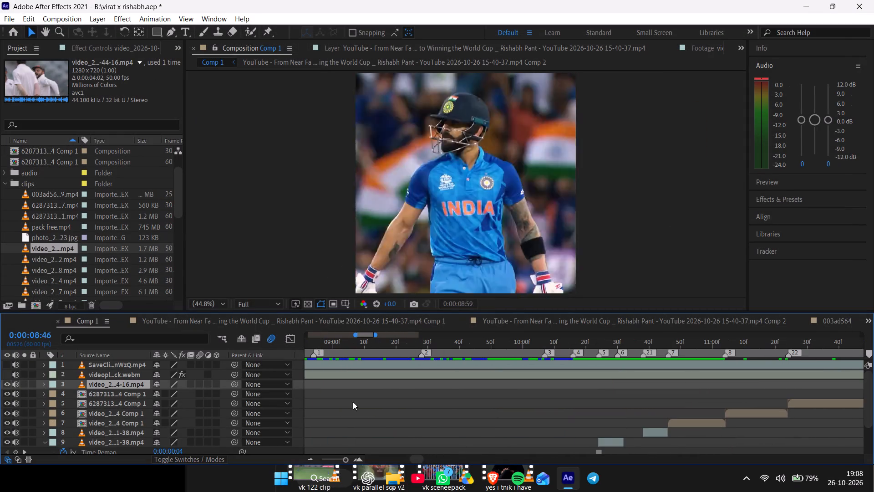
drag(353, 402, 509, 439)
scroll(522, 436, down, 1)
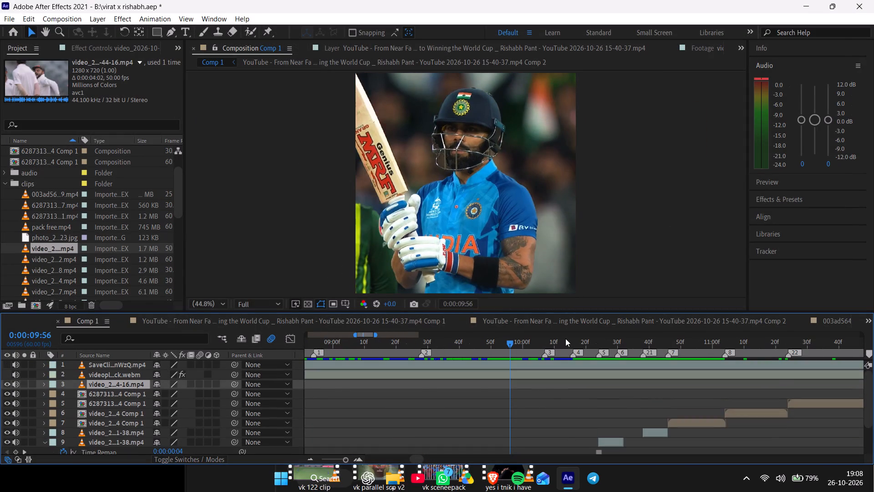
scroll(566, 338, down, 1)
drag(566, 338, 572, 348)
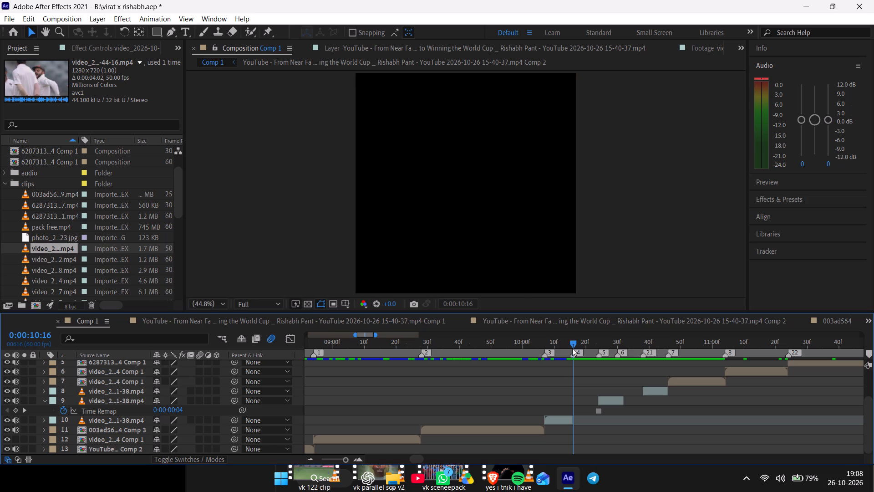
drag(572, 348, 572, 349)
click(14, 201)
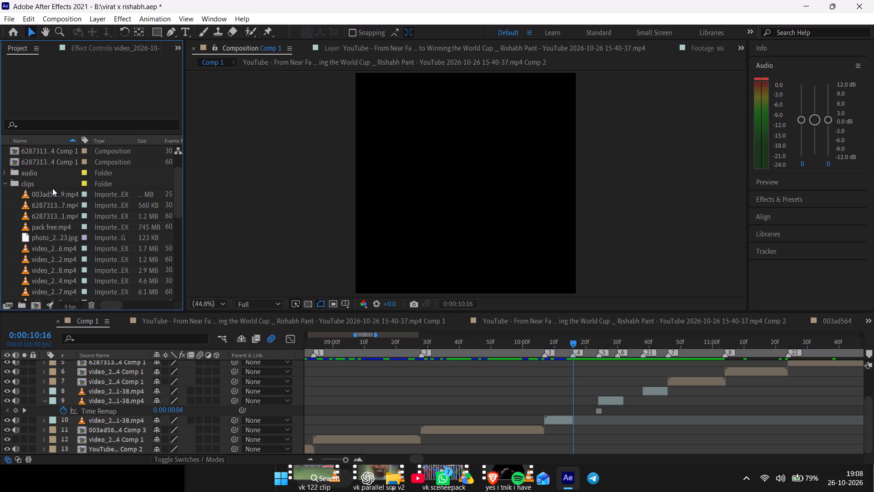
key(ctrl+i)
click(21, 146)
click(29, 137)
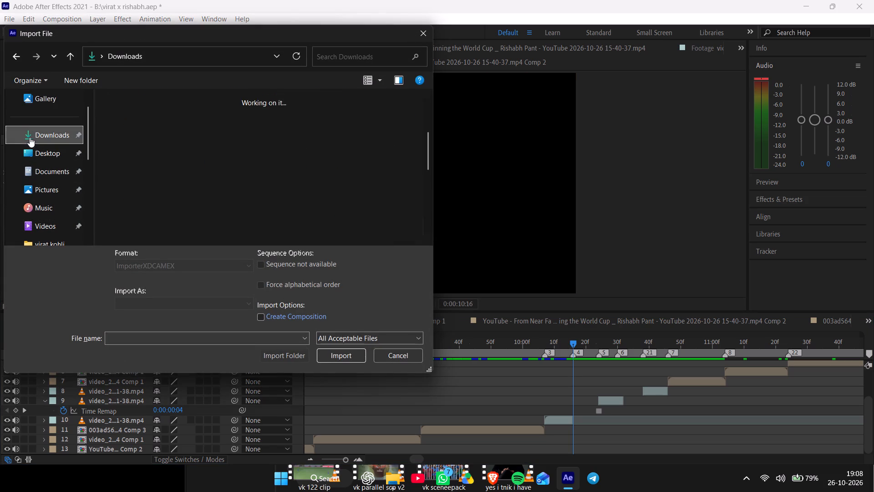
scroll(164, 123, up, 7)
click(166, 123)
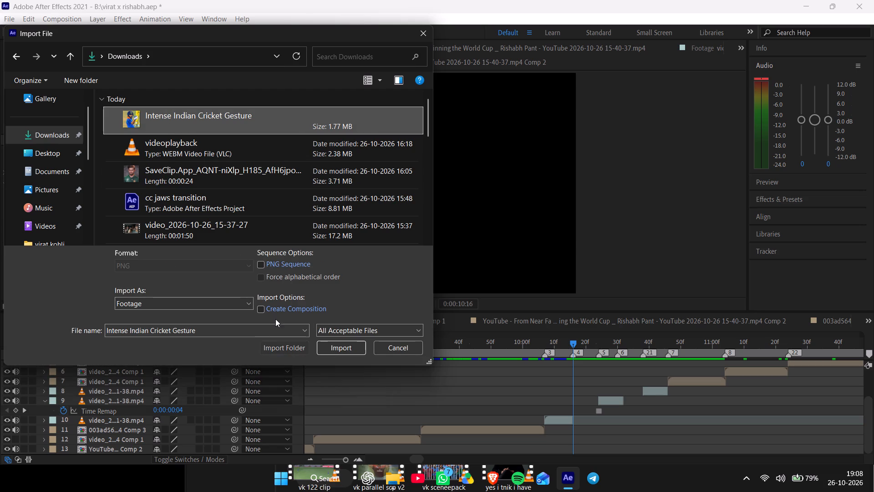
click(330, 346)
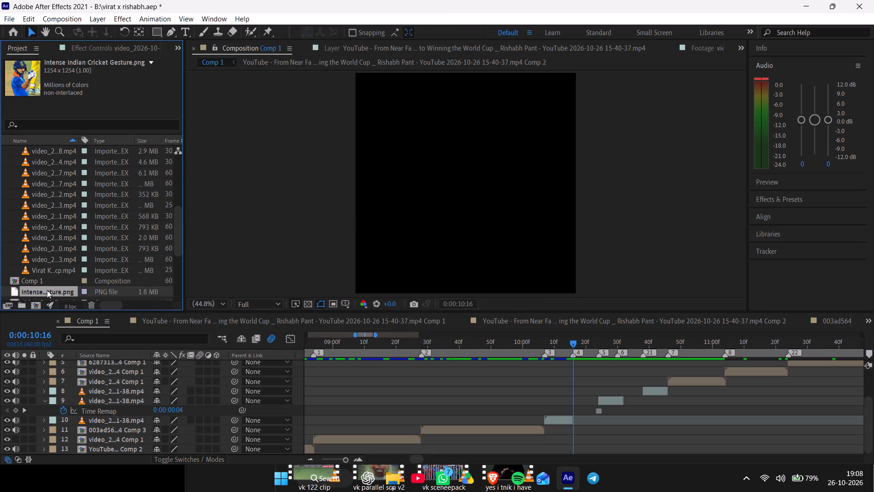
Place the anime image in Comp 1 starting at marker 4, just above the clip ending there, and fit it to the comp's height.
drag(46, 292, 615, 400)
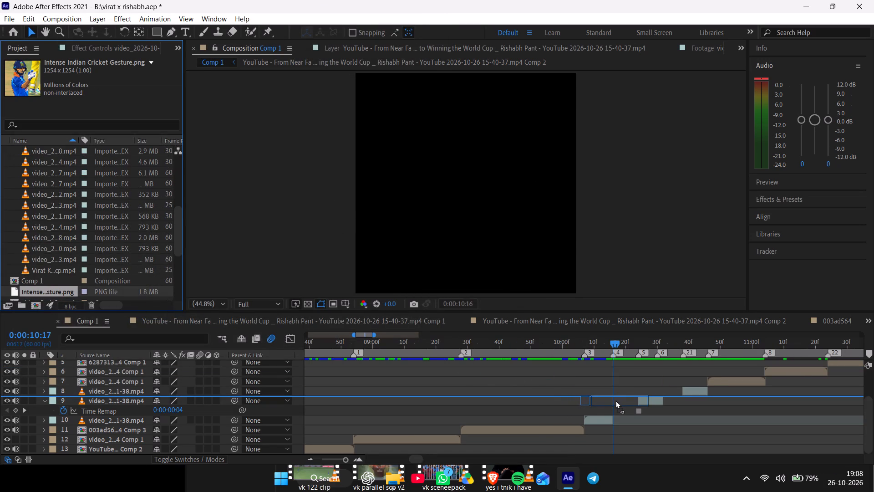
drag(615, 400, 614, 401)
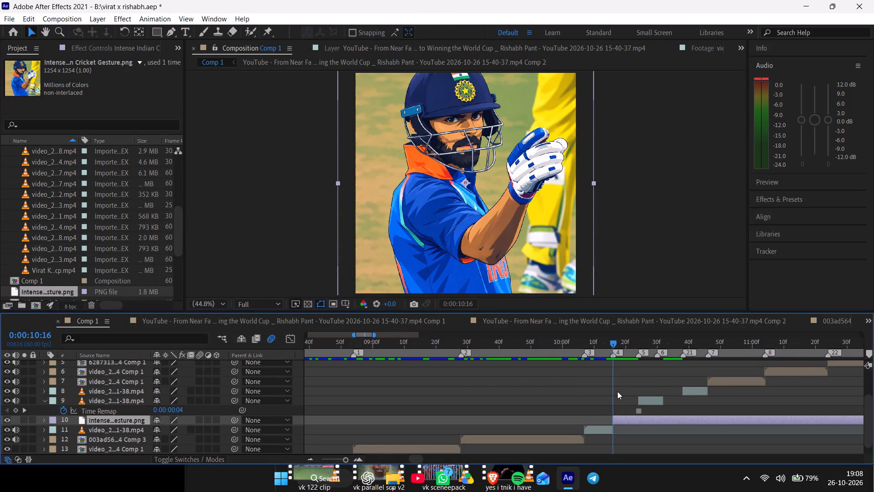
key(ctrl+alt+shift+g)
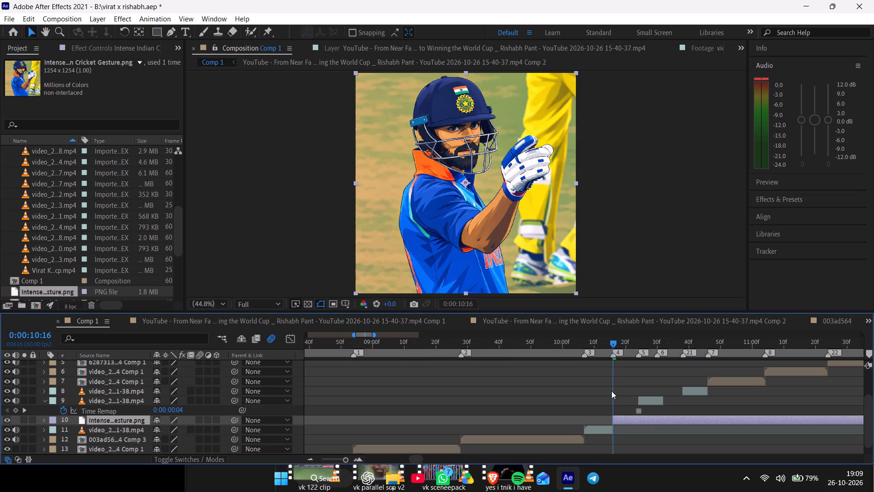
Split the anime image layer at marker 5, 0:00:10:24.
drag(625, 342, 633, 346)
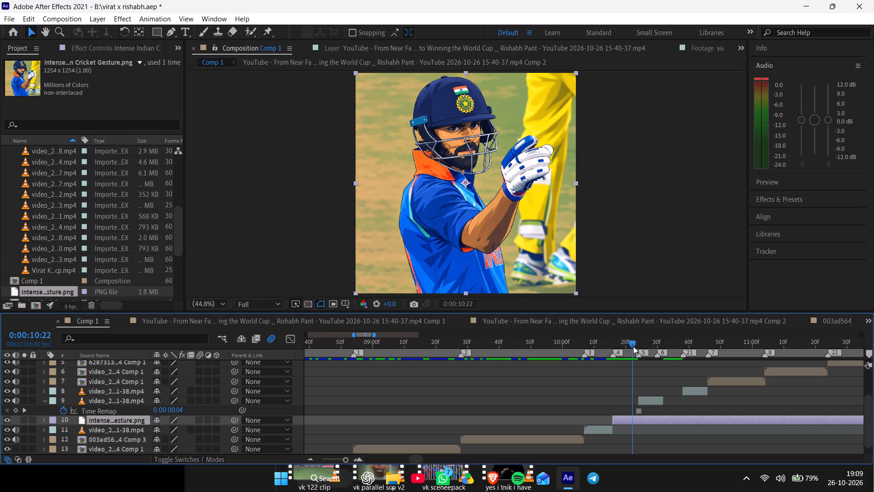
drag(633, 346, 638, 349)
key(ctrl+shift+d)
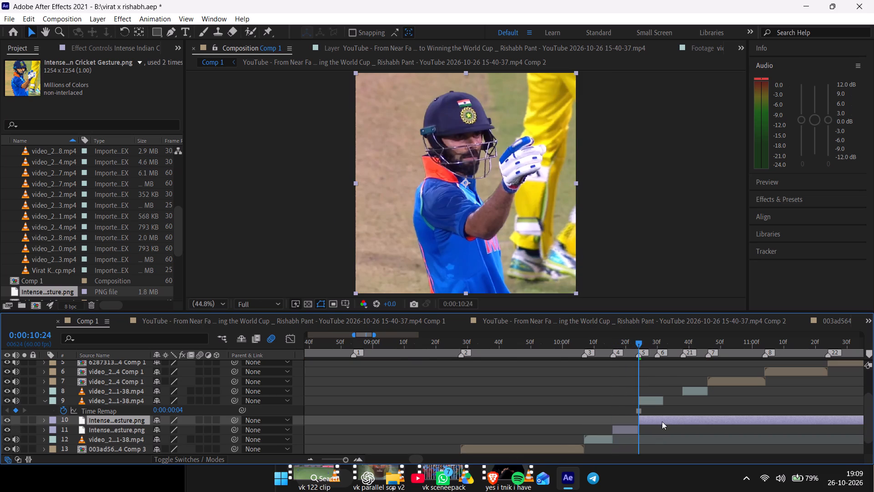
Split the real clip that starts at marker 5 at 0:00:10:30, marker 6, and delete the part after it.
drag(660, 344, 660, 348)
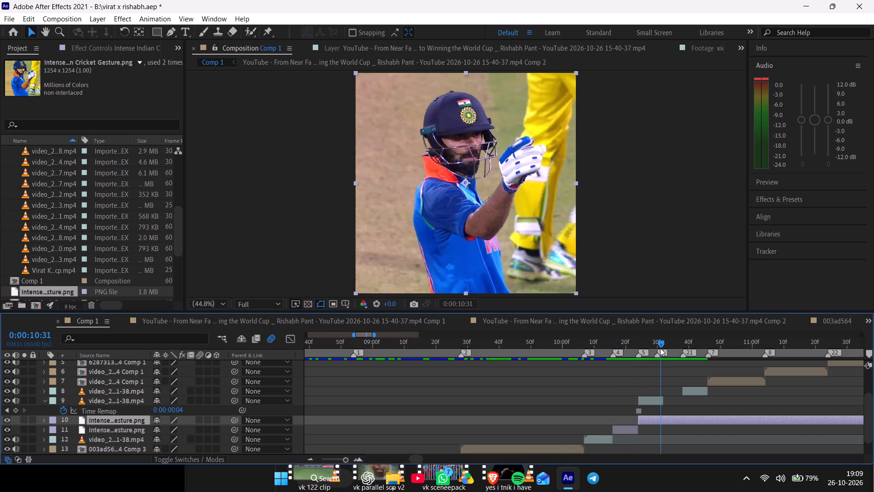
drag(660, 348, 657, 358)
click(660, 402)
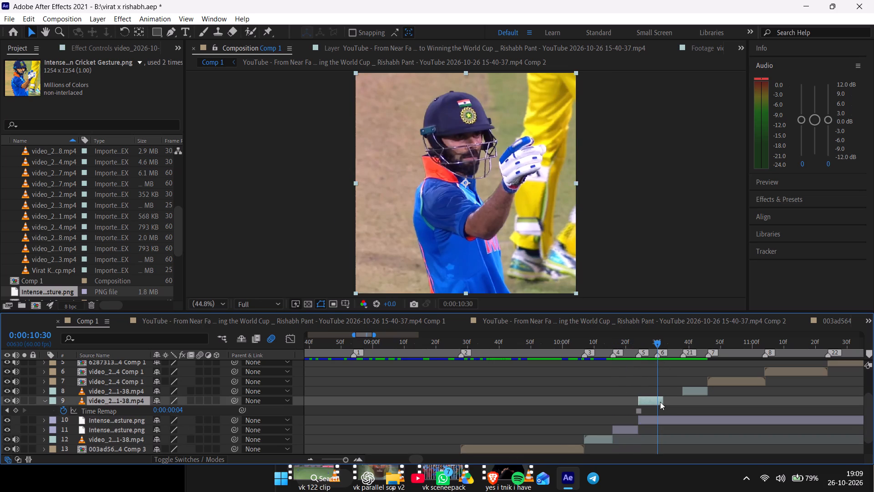
key(ctrl+shift+d)
key(Delete)
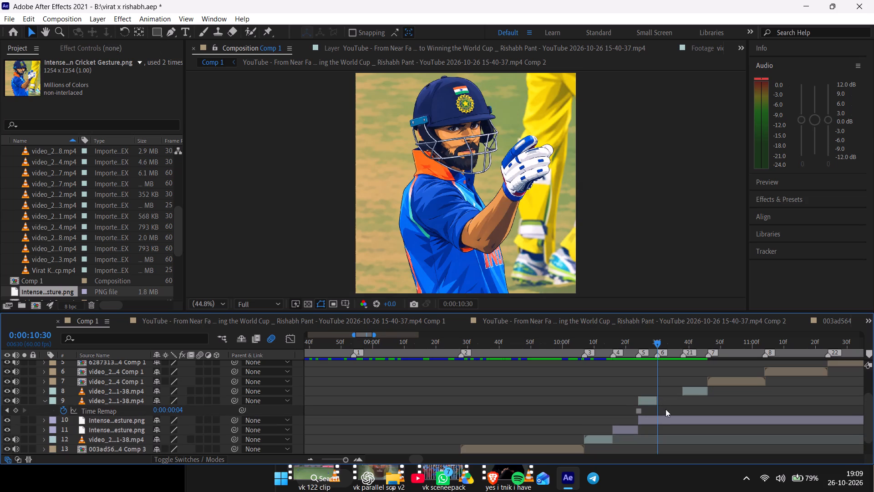
Trim the second anime image piece to run only from marker 6, 0:00:10:30, to marker 21, 0:00:10:38.
click(666, 418)
key(ctrl+shift+d)
click(655, 427)
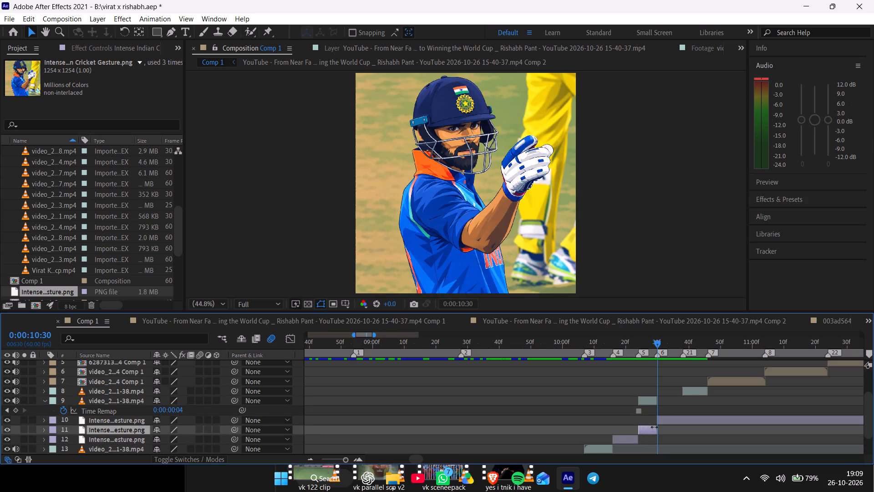
key(Delete)
click(681, 343)
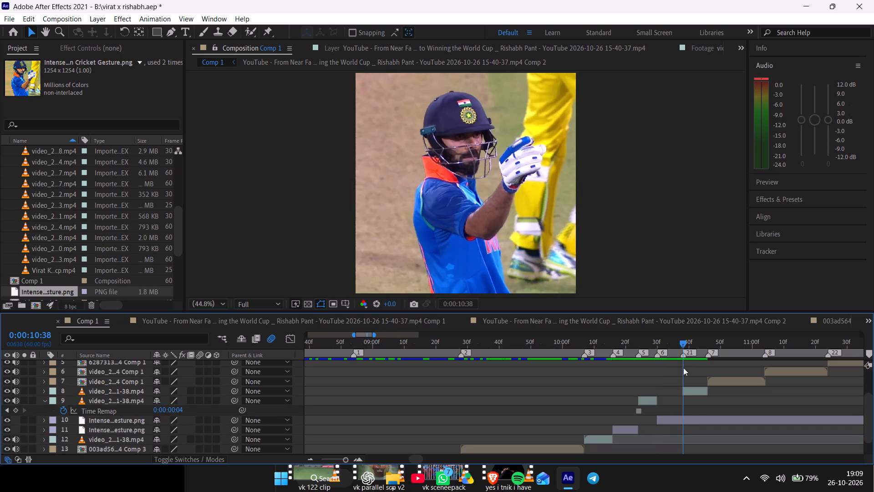
click(687, 419)
key(ctrl+shift+d)
key(Delete)
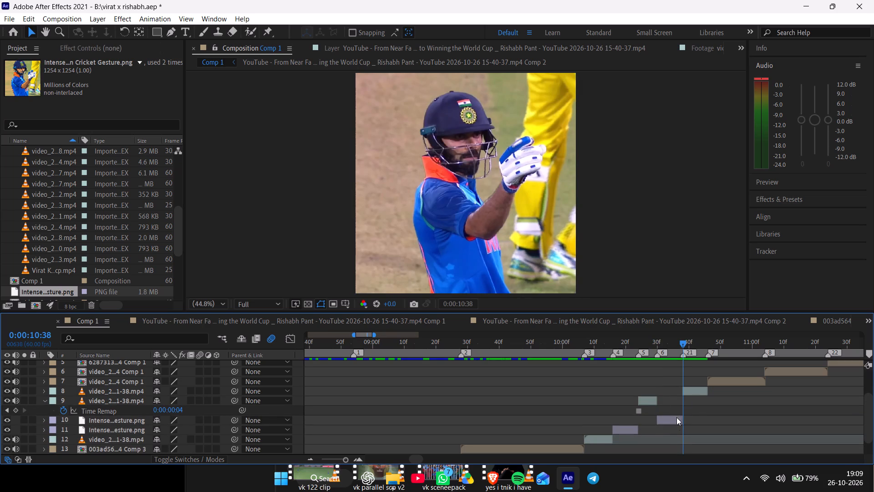
Move the second anime image piece above the real clip at marker 5 in the layer order.
click(676, 422)
click(47, 400)
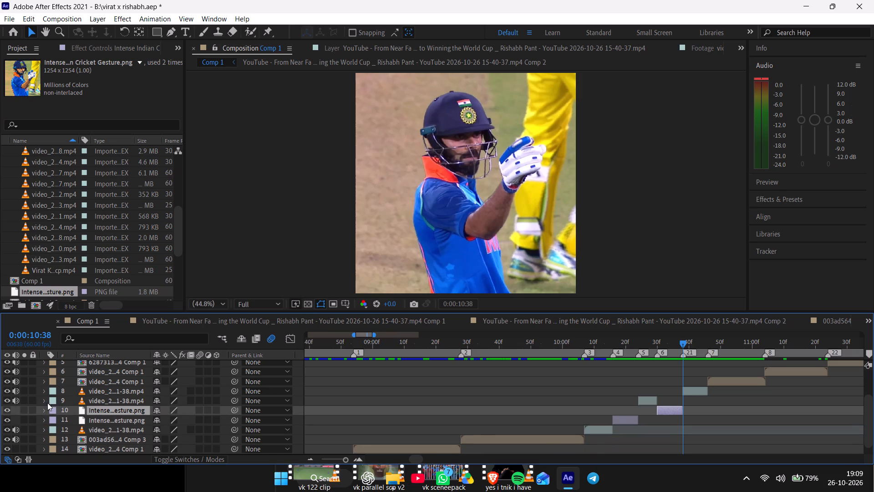
drag(98, 410, 98, 398)
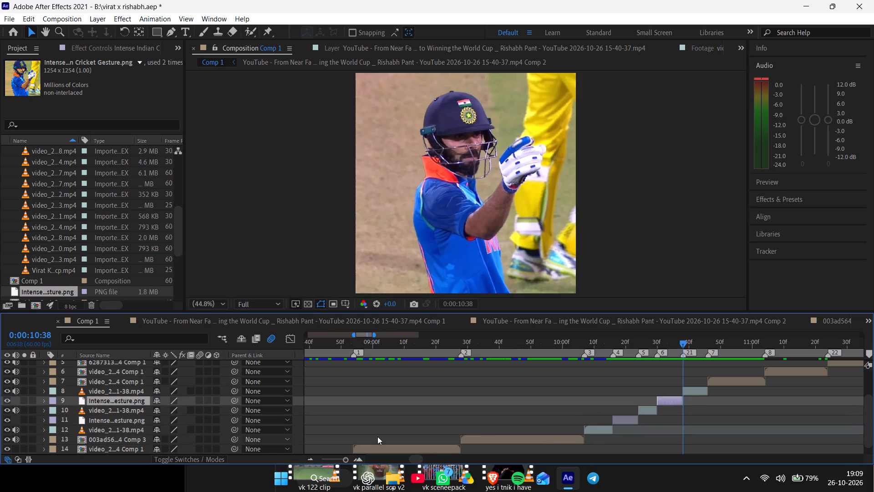
Compare the real clip's framing with the anime image between markers 4 and 21, and set the marker 5 clip's Scale to 113%.
double_click(357, 462)
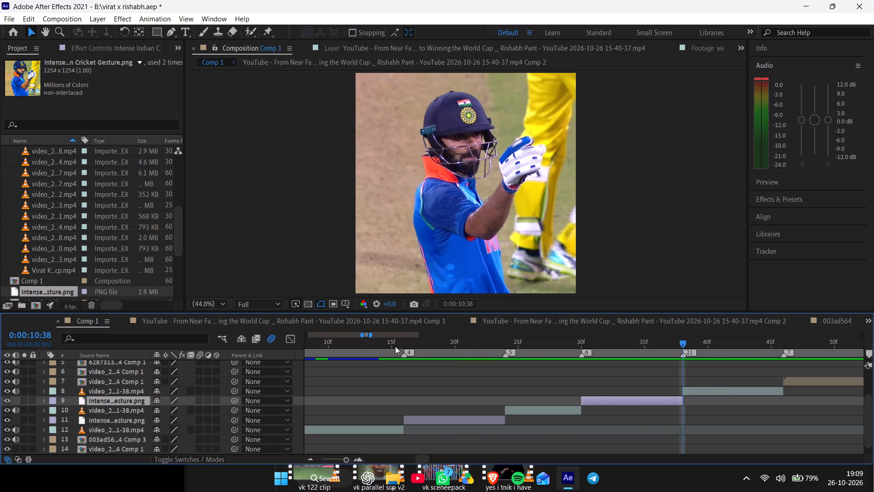
drag(395, 346, 613, 394)
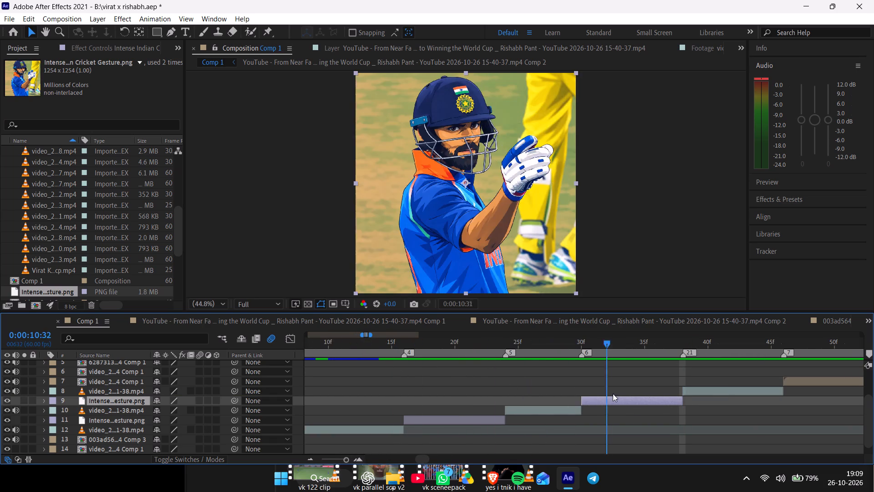
drag(613, 394, 527, 427)
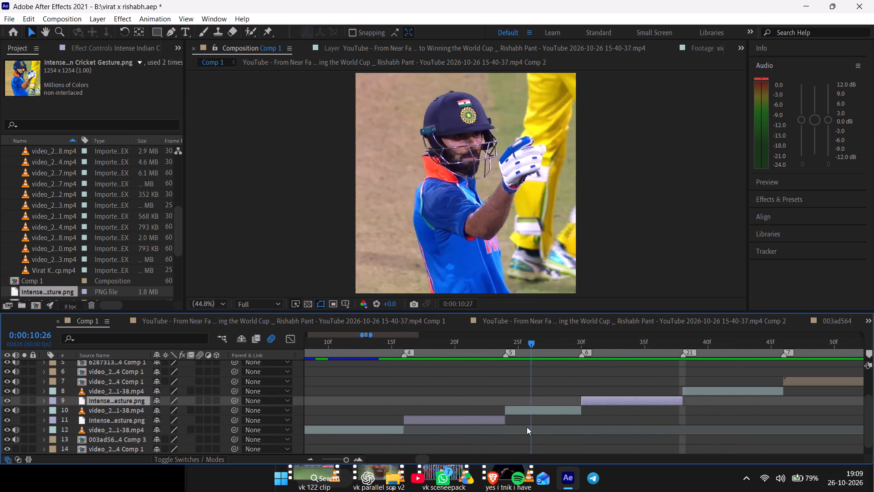
drag(527, 427, 612, 446)
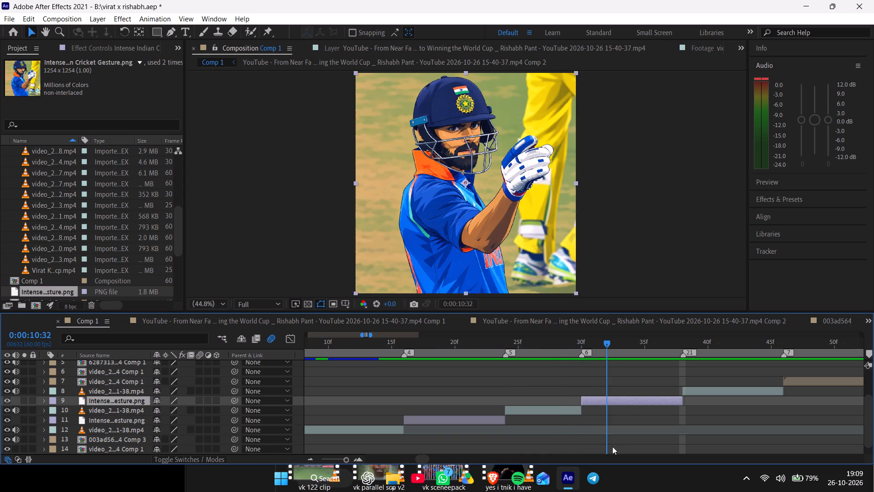
drag(612, 446, 549, 458)
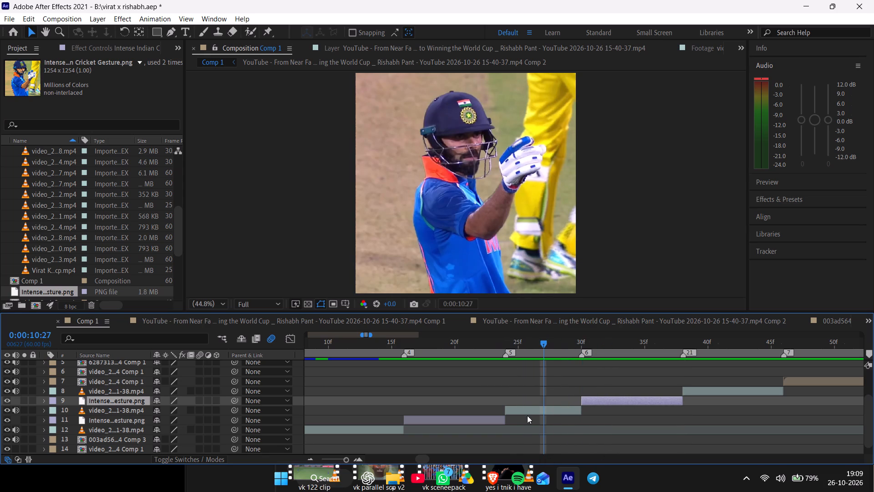
click(526, 406)
key(s)
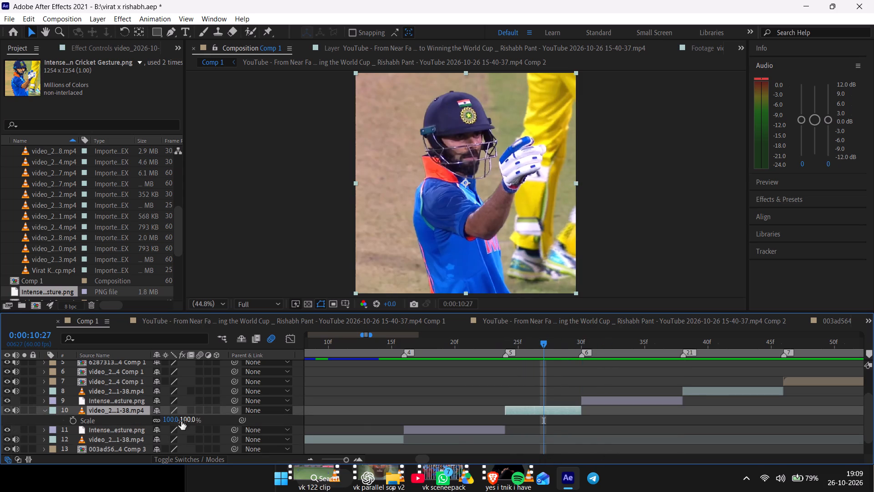
drag(173, 420, 179, 420)
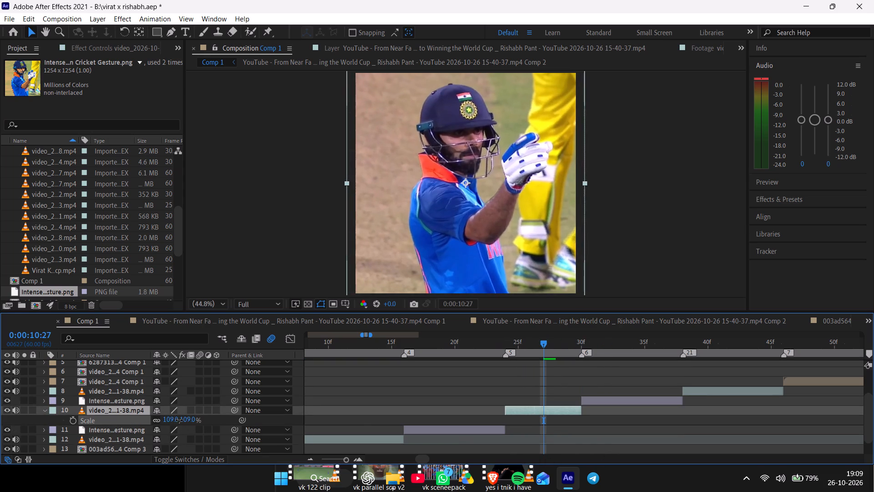
drag(179, 420, 181, 420)
drag(467, 346, 467, 346)
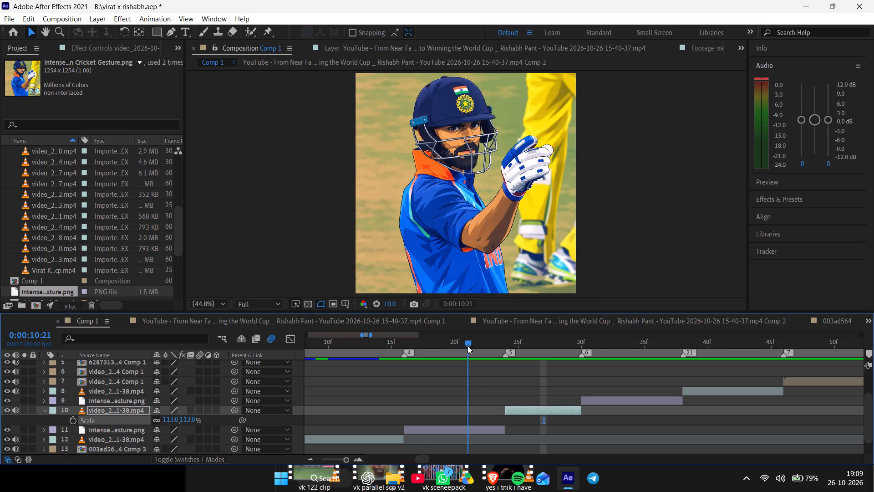
Compare the marker 3 real clip with the anime image framing and set that clip's Scale to 107%.
drag(467, 346, 594, 406)
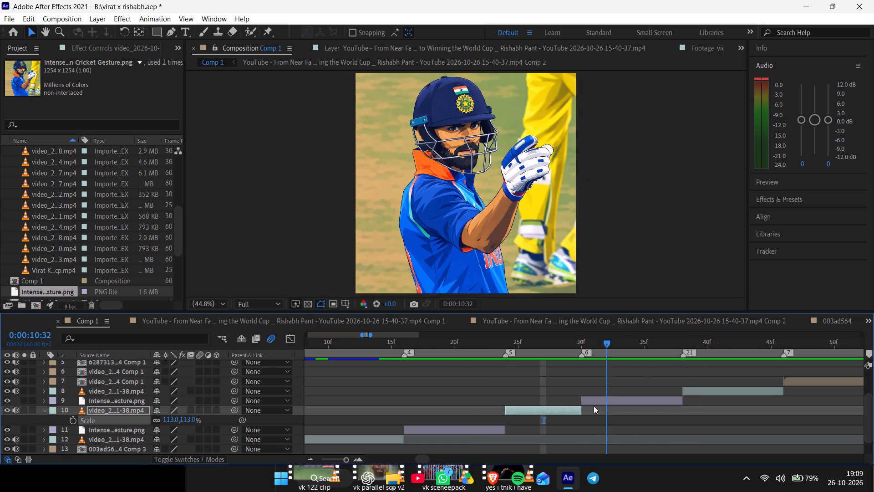
drag(594, 406, 630, 432)
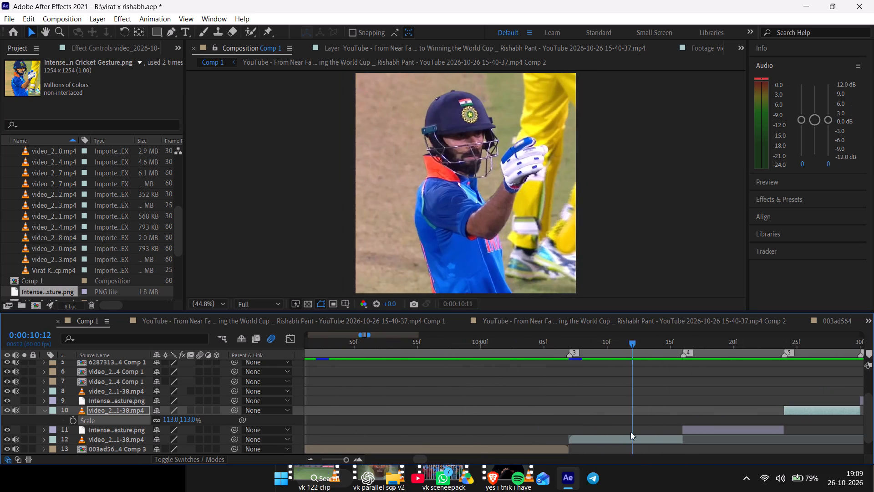
drag(630, 432, 671, 437)
click(671, 436)
key(s)
drag(168, 450, 175, 451)
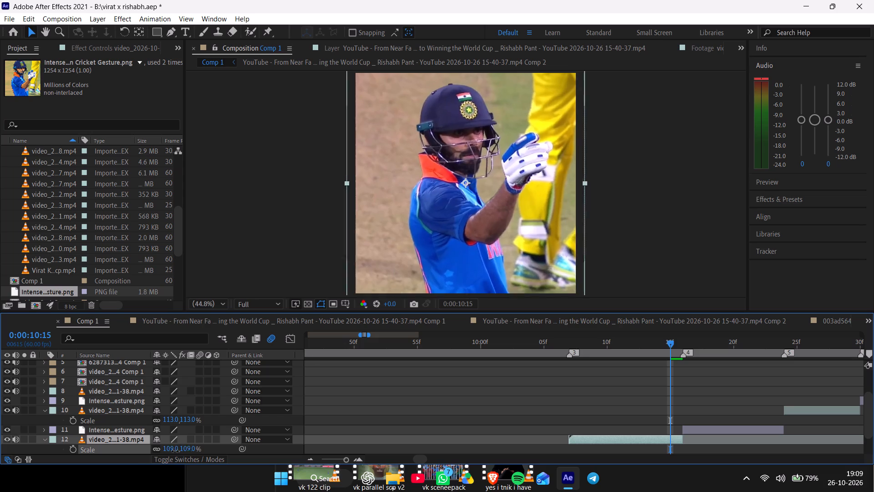
drag(175, 451, 175, 452)
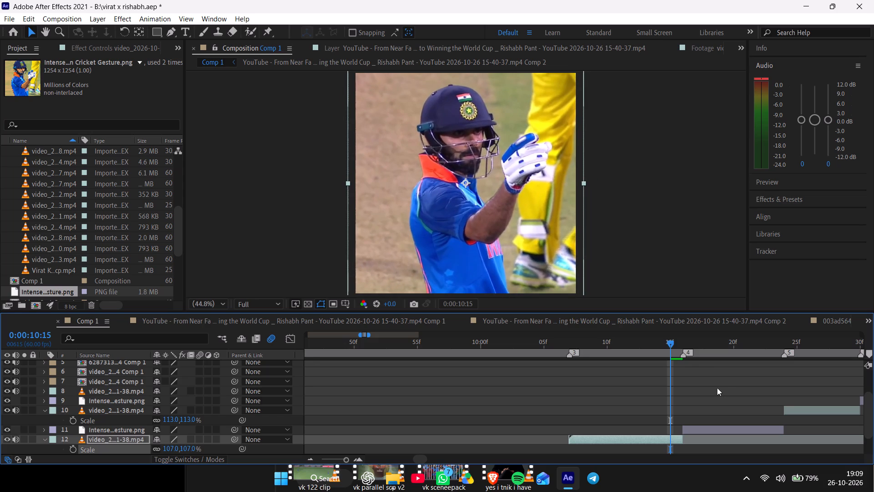
Preview the sequence from 0:00:10:06, just before marker 3, and check the real-to-anime cuts through marker 7.
click(557, 349)
click(554, 346)
key(space)
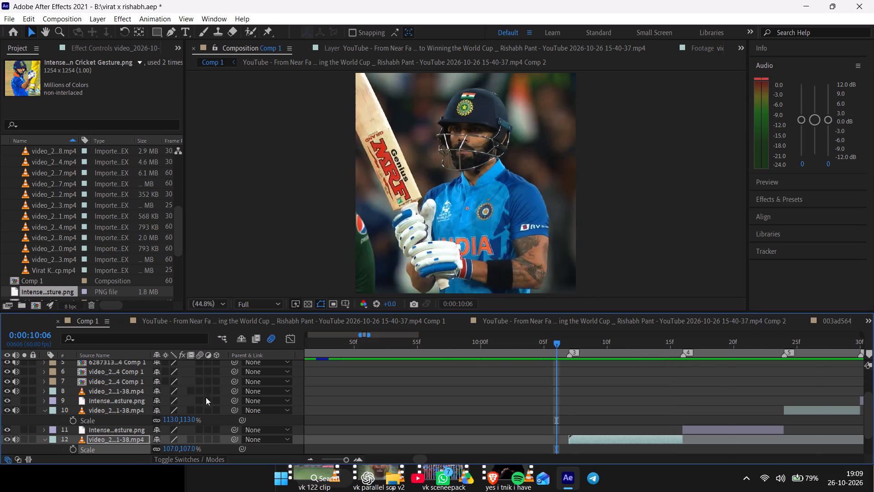
click(45, 437)
click(46, 411)
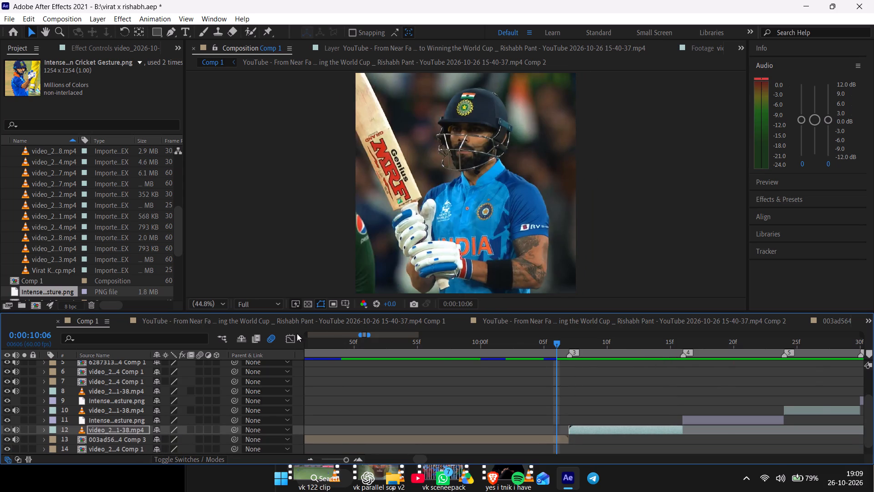
key(space)
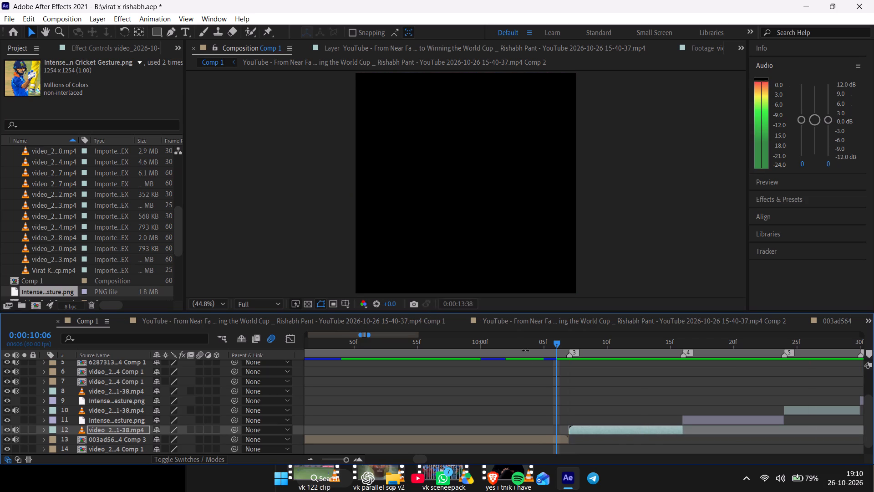
drag(580, 340, 864, 405)
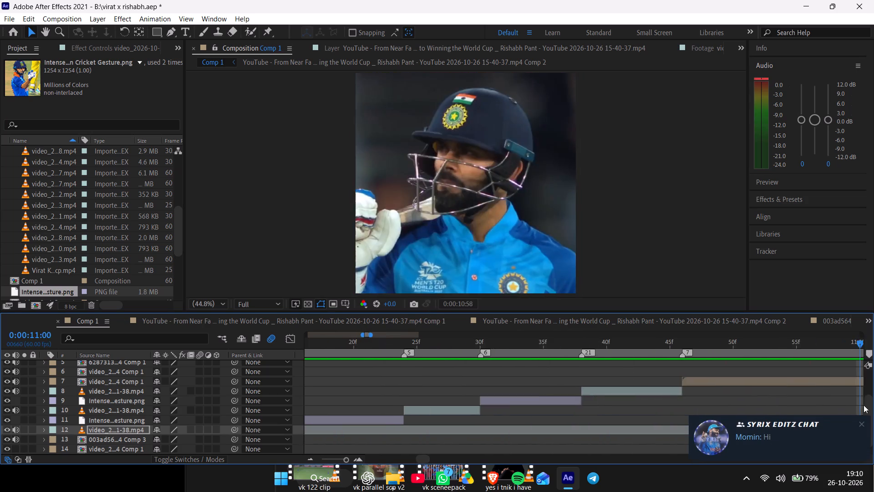
drag(864, 405, 513, 416)
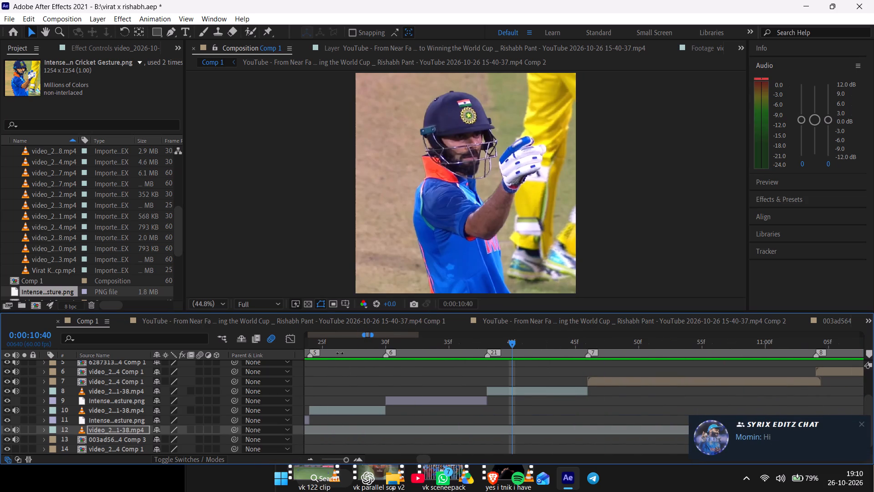
click(336, 341)
drag(335, 341, 307, 352)
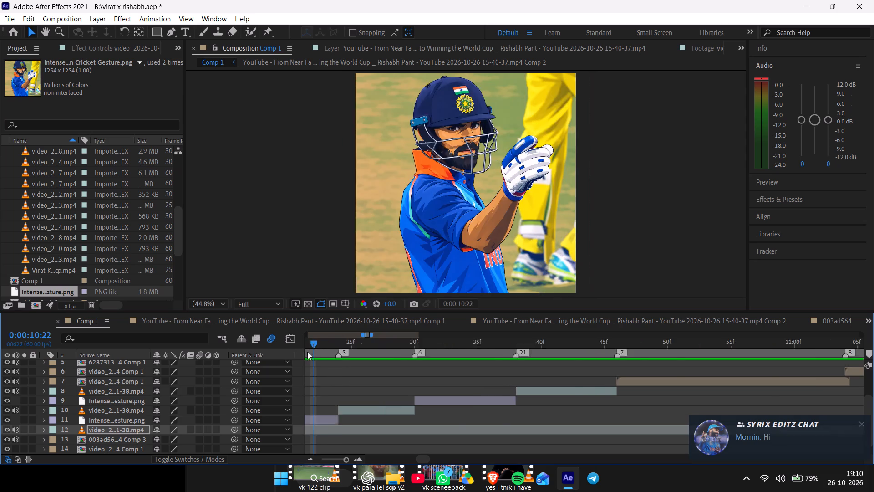
drag(307, 352, 339, 376)
Pre-compose the real clip at marker 3, moving all attributes and adjusting the composition duration to the layer's time span.
double_click(310, 455)
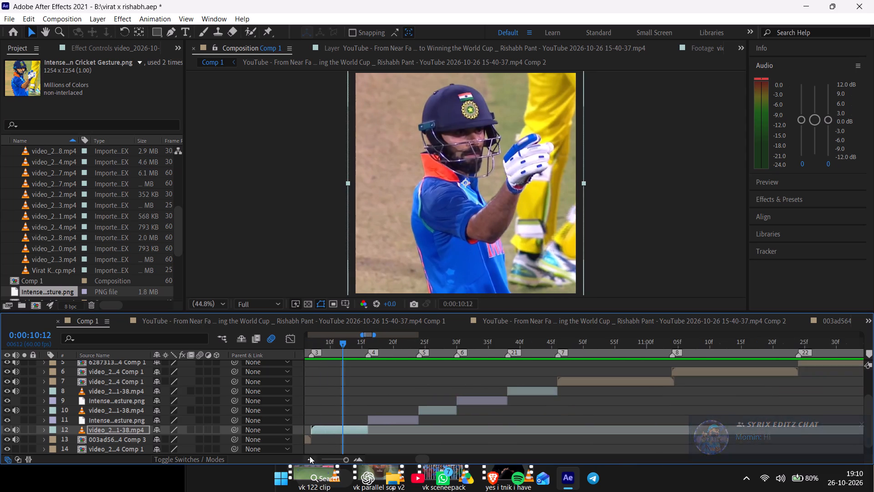
click(346, 432)
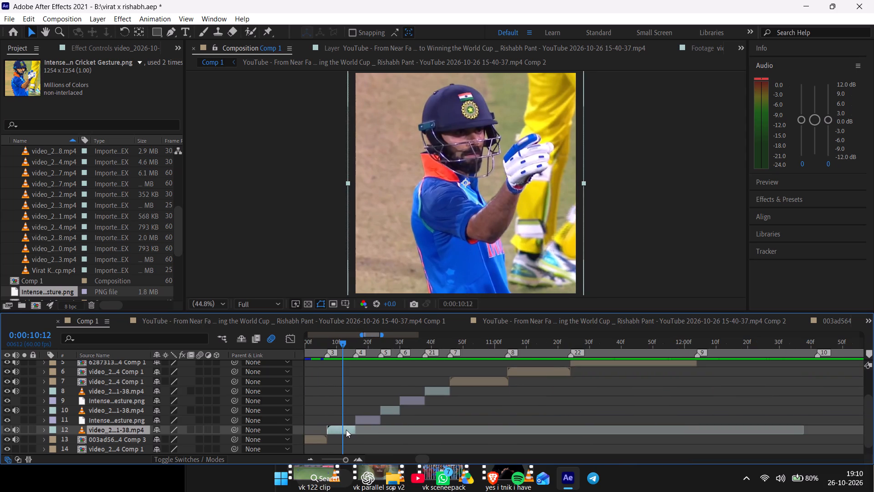
key(ctrl+shift+c)
click(466, 306)
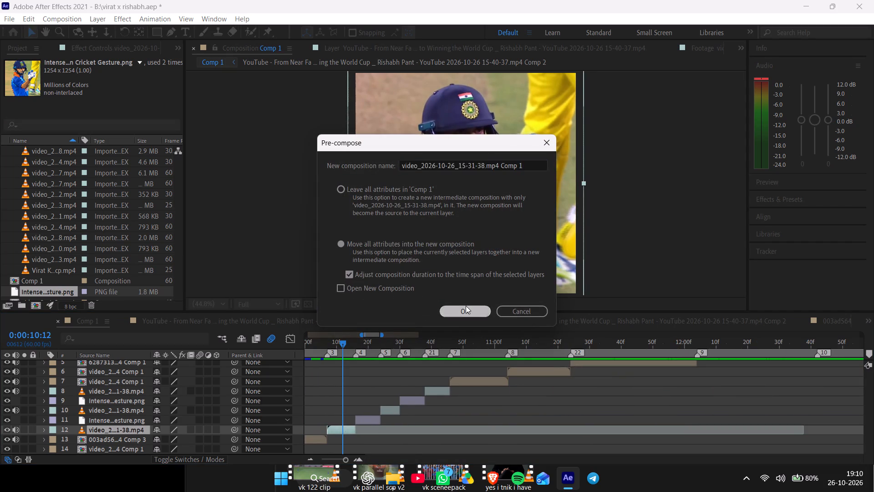
Pre-compose the first anime image piece, between markers 4 and 5, into its own composition.
click(376, 420)
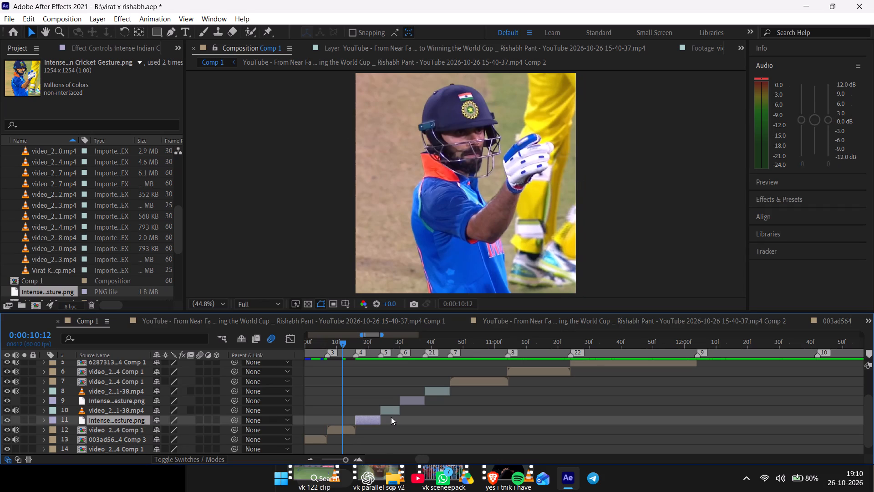
key(ctrl+shift+c)
click(469, 313)
Pre-compose the real clip between markers 5 and 6 into its own composition.
click(394, 409)
key(ctrl+shift+c)
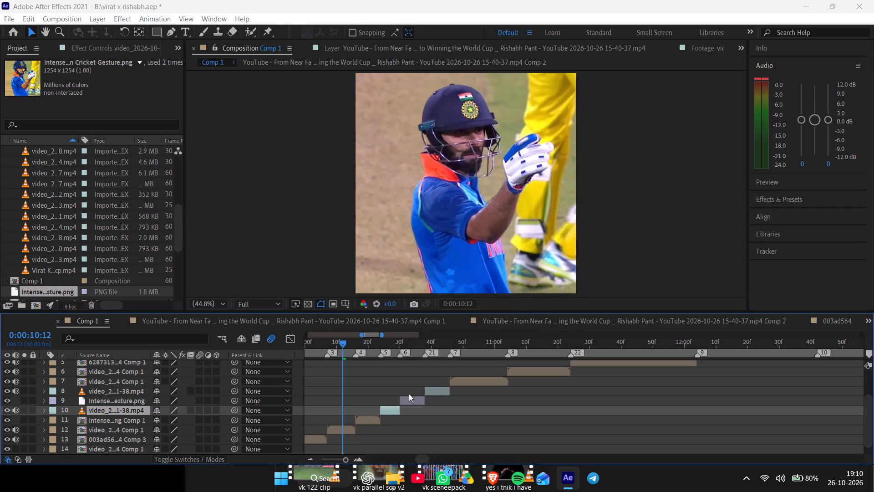
click(461, 311)
Pre-compose the second anime image piece, between markers 6 and 21, with all attributes moved and duration matched to the layer.
click(417, 400)
key(ctrl+shift+c)
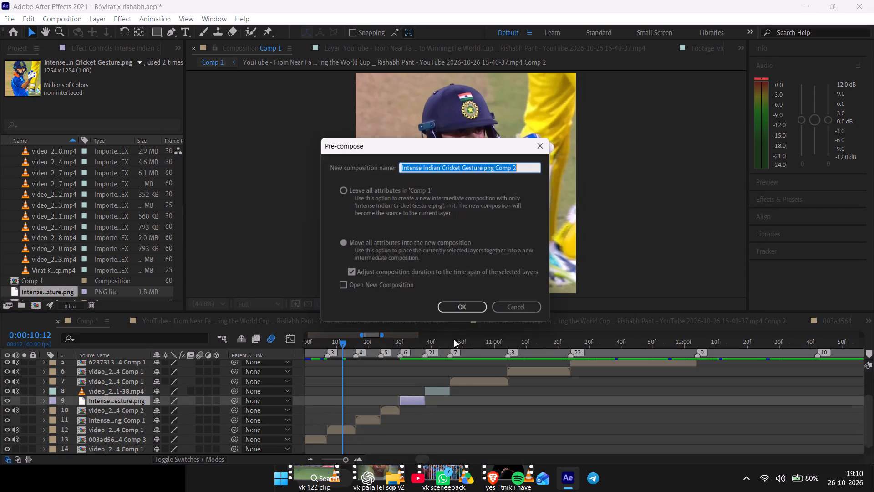
Finish pre-composing the cricket gesture image between markers 6 and 21, with all attributes moved and duration matched to the layer.
click(467, 311)
Pre-compose the video clip between markers 21 and 7, moving all attributes and adjusting the composition duration to the layer's time span.
click(431, 393)
key(ctrl+shift+c)
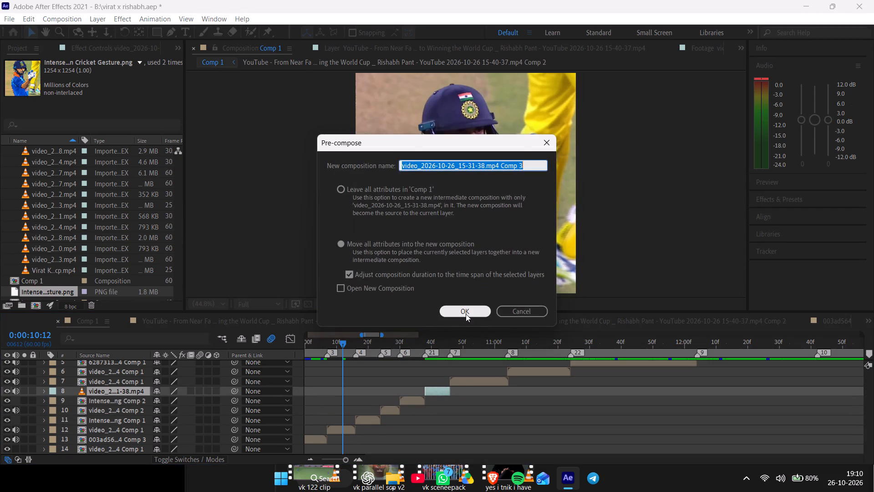
click(466, 314)
Select the four consecutive pre-composed image and video pieces between markers 4 and 7 together.
click(363, 419)
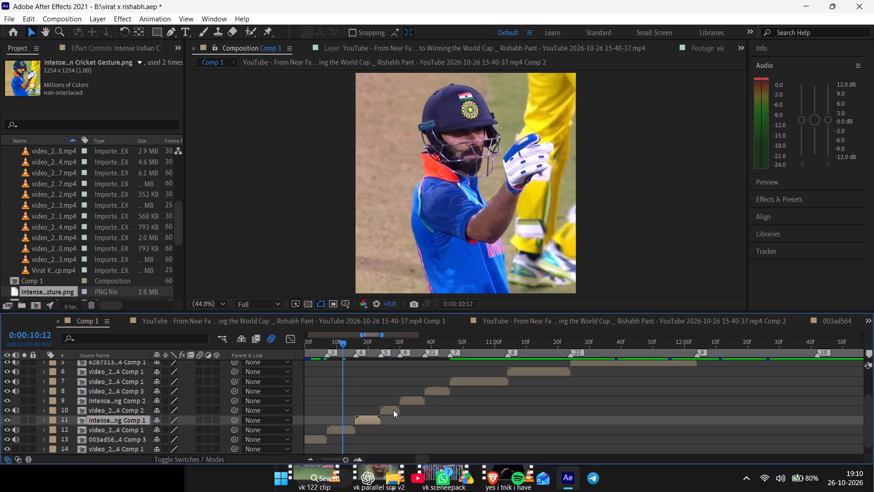
ctrl+click(391, 410)
ctrl+click(407, 404)
ctrl+click(440, 390)
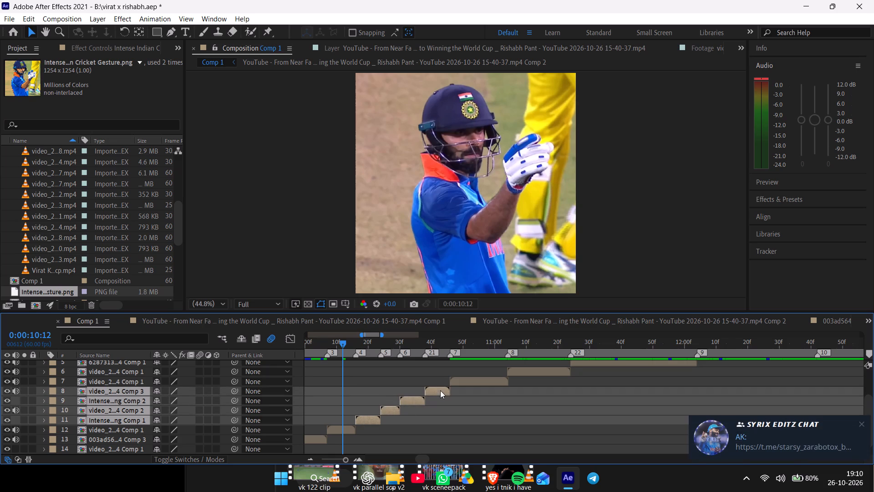
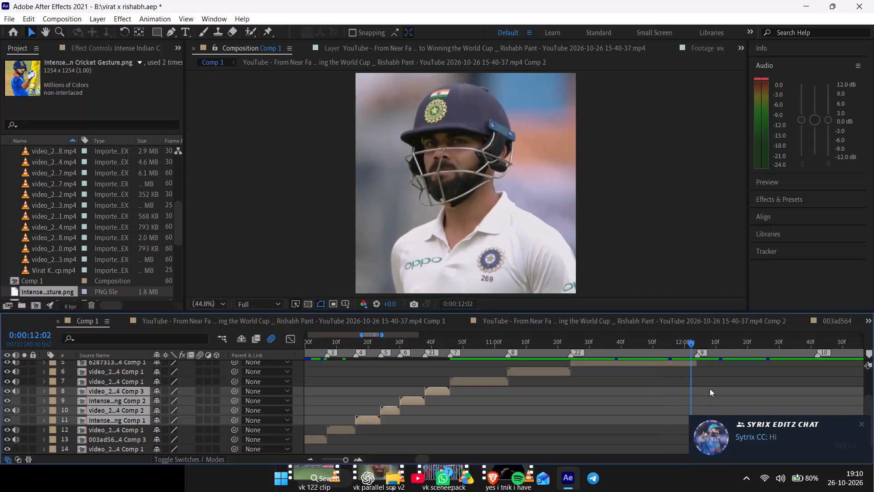
Deselect the layers and set the current time in Comp 1 to marker 10, at 0:00:12:42.
click(710, 387)
drag(870, 404, 864, 387)
drag(420, 457, 431, 459)
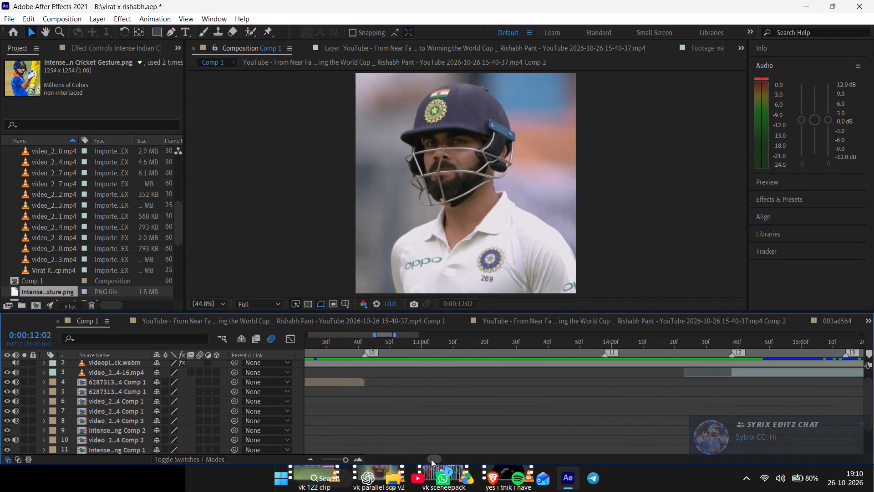
drag(431, 459, 429, 460)
click(469, 343)
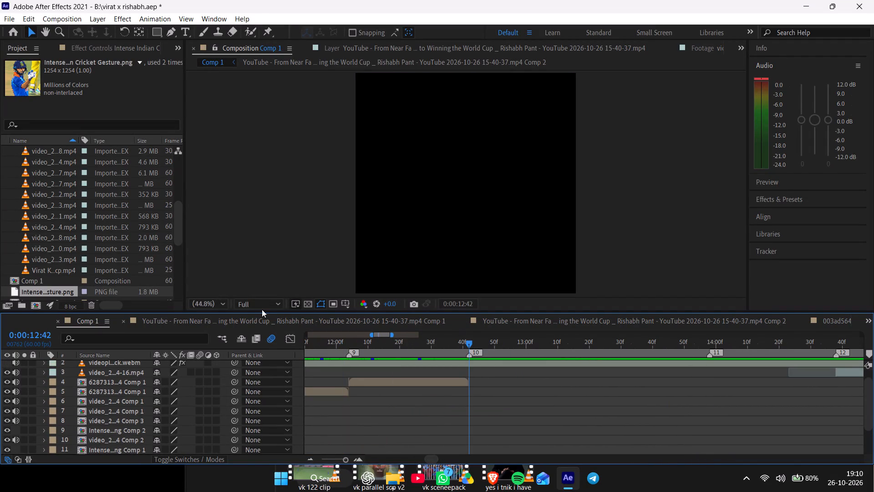
Import the "pak player on vk melbourne" video from the virat kohli folder on the Work (B:) drive into the project.
drag(180, 225, 175, 172)
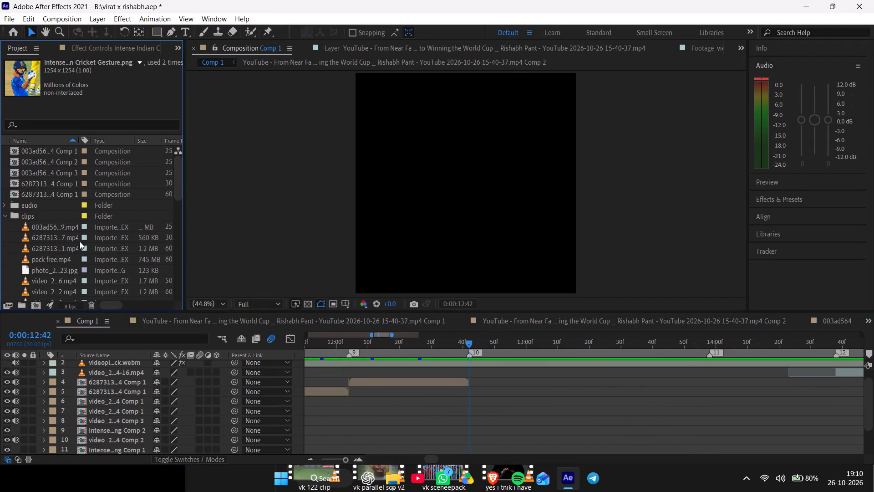
click(392, 480)
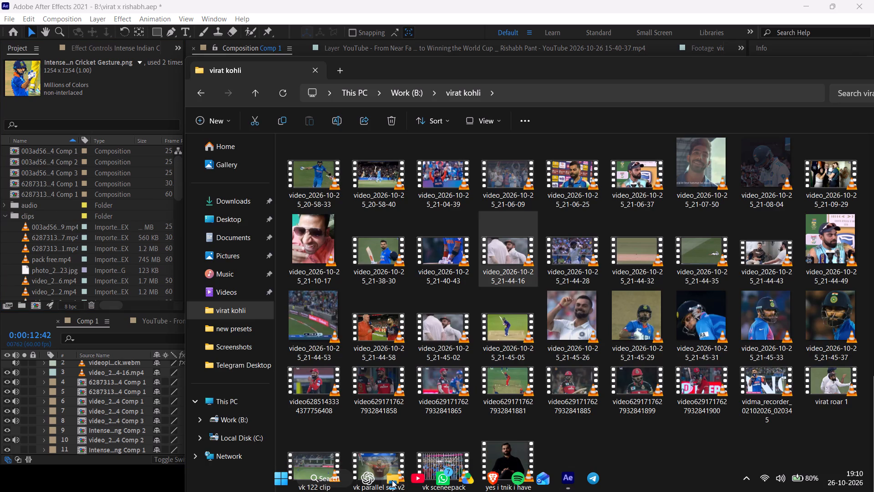
drag(685, 75, 679, 73)
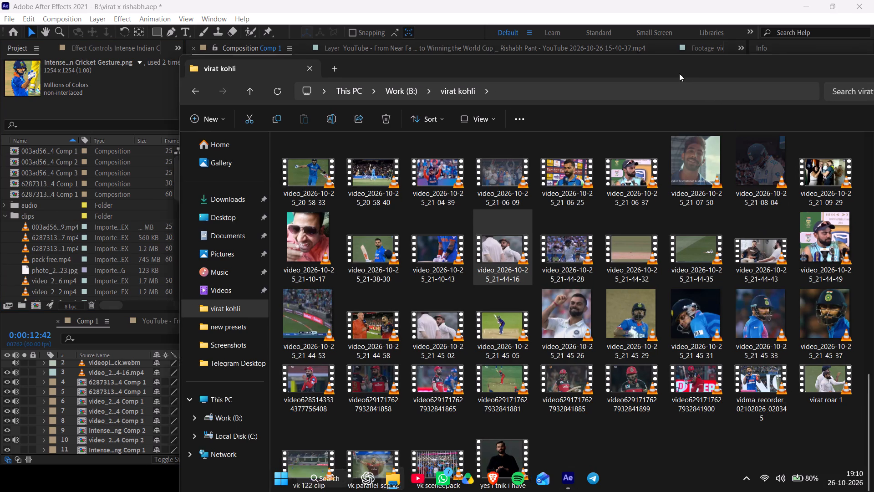
drag(679, 73, 554, 34)
scroll(285, 335, up, 1)
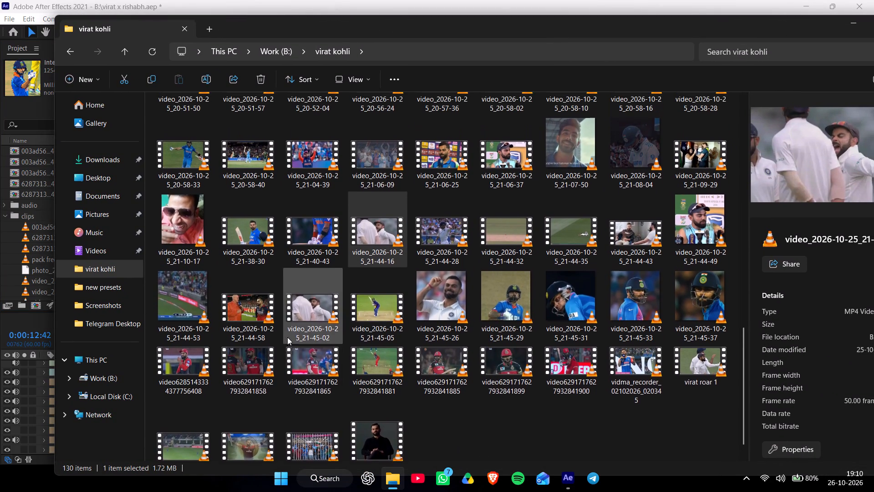
scroll(287, 337, up, 3)
scroll(633, 275, up, 1)
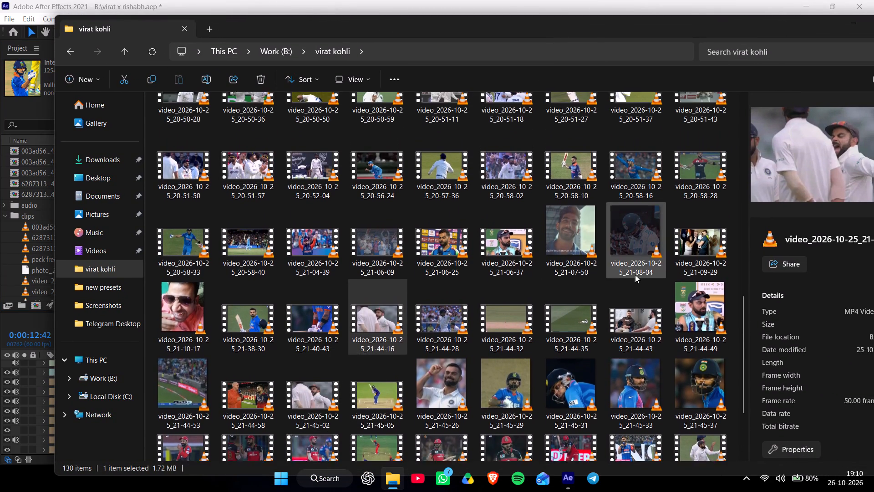
scroll(635, 275, up, 1)
scroll(335, 252, up, 1)
click(185, 216)
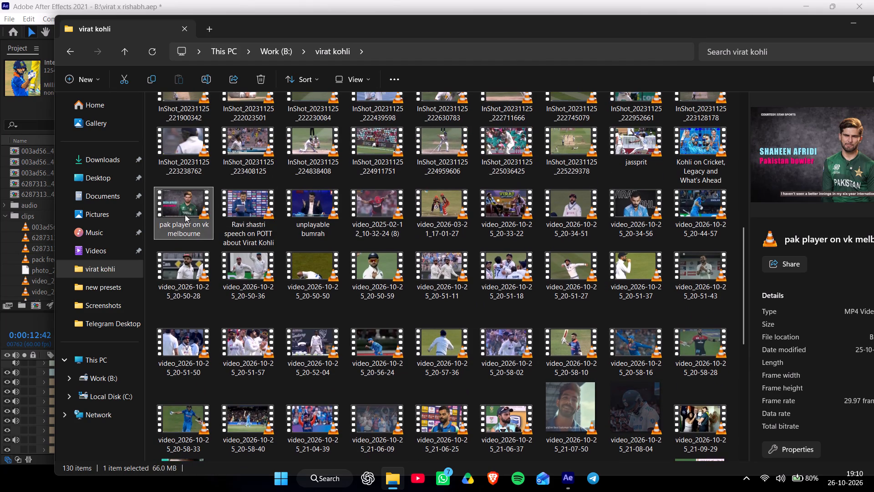
drag(185, 215, 29, 254)
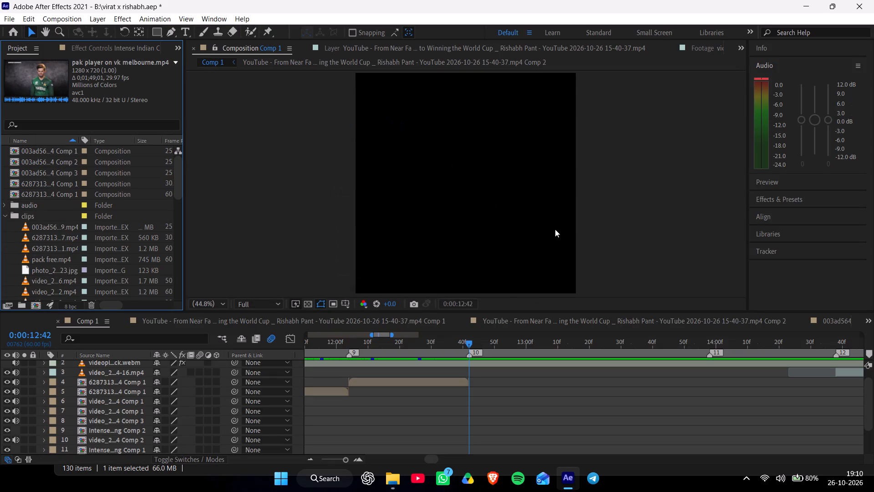
Preview the pak player on vk melbourne.mp4 footage and set its In point at 0;01;32;18, where the close-up shot begins.
drag(180, 176, 181, 179)
drag(181, 179, 183, 238)
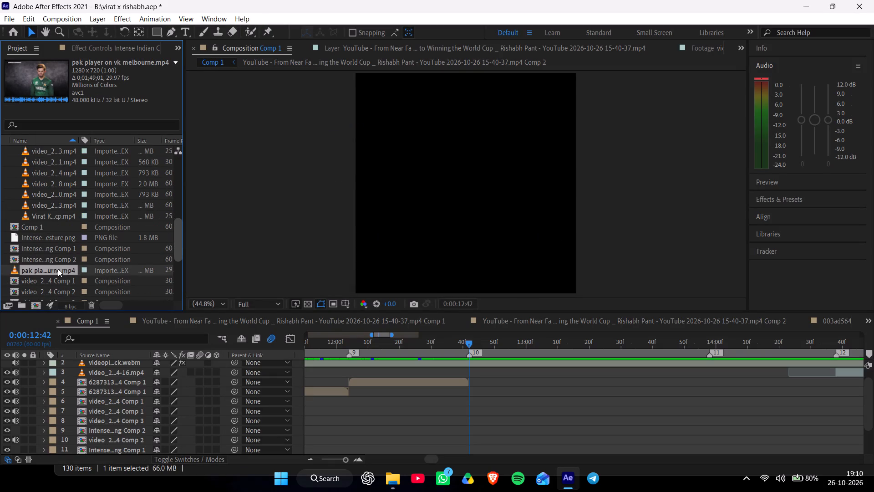
double_click(58, 269)
drag(355, 278, 381, 282)
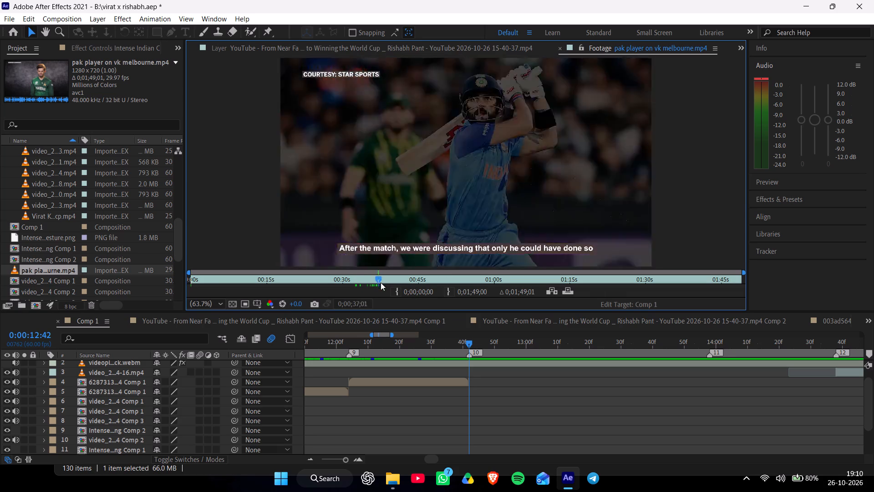
drag(381, 282, 519, 292)
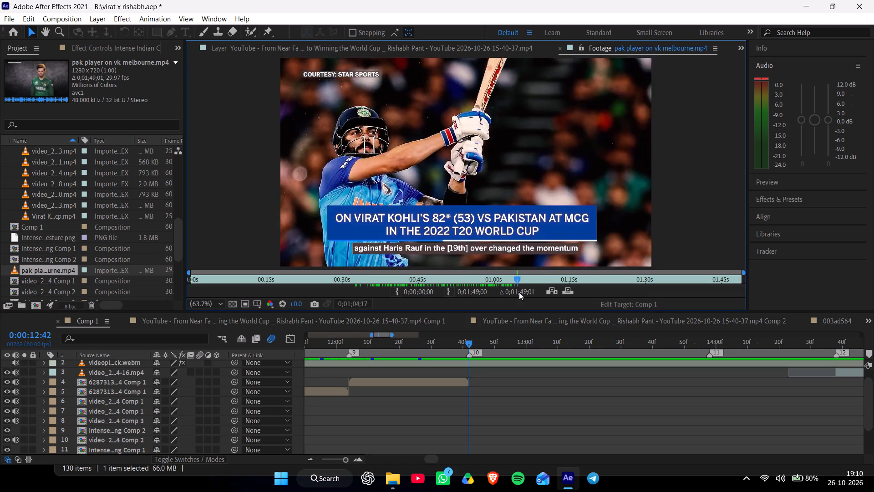
drag(519, 292, 561, 294)
key(space)
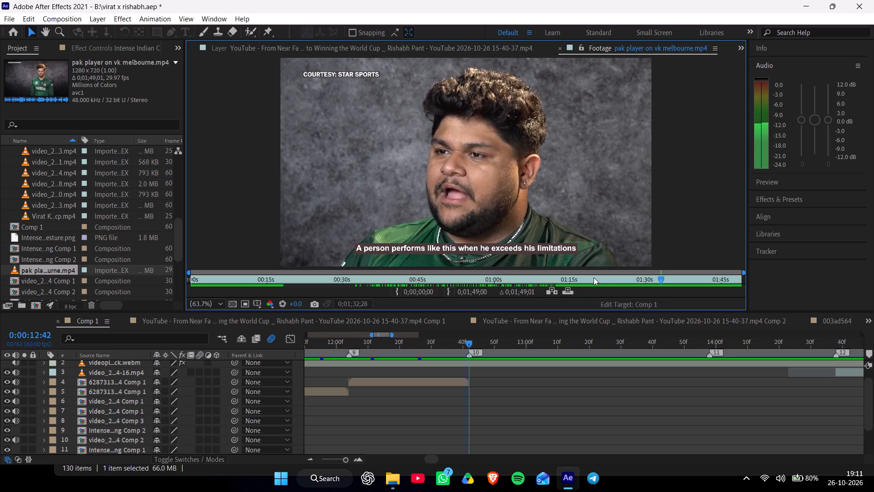
click(657, 277)
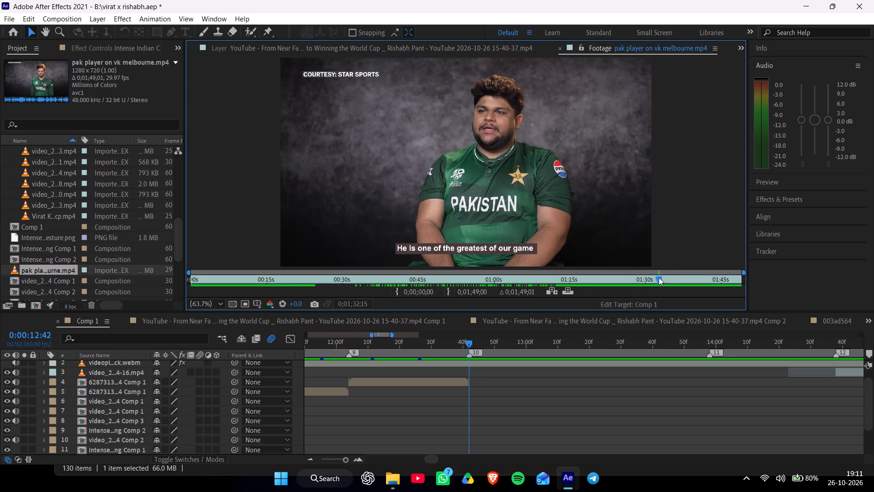
click(395, 292)
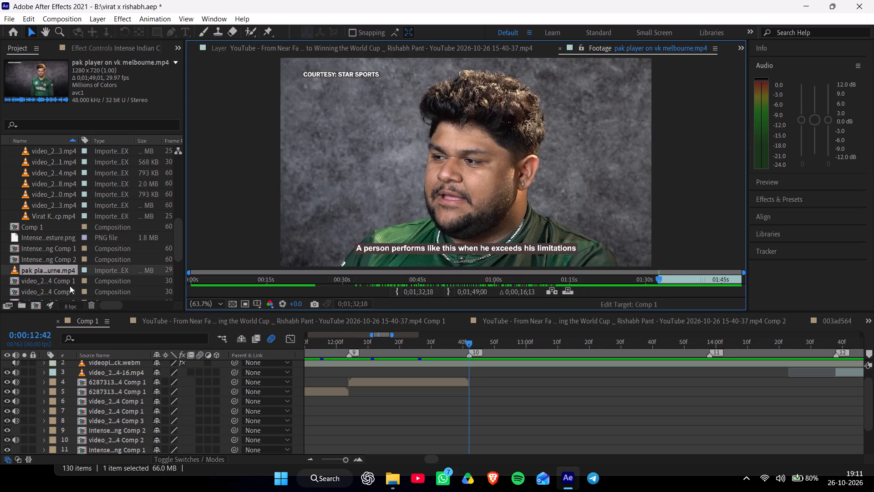
Place the pak player clip in Comp 1 above the composition layers, starting at marker 10, and fit it to the composition height.
drag(30, 268, 517, 375)
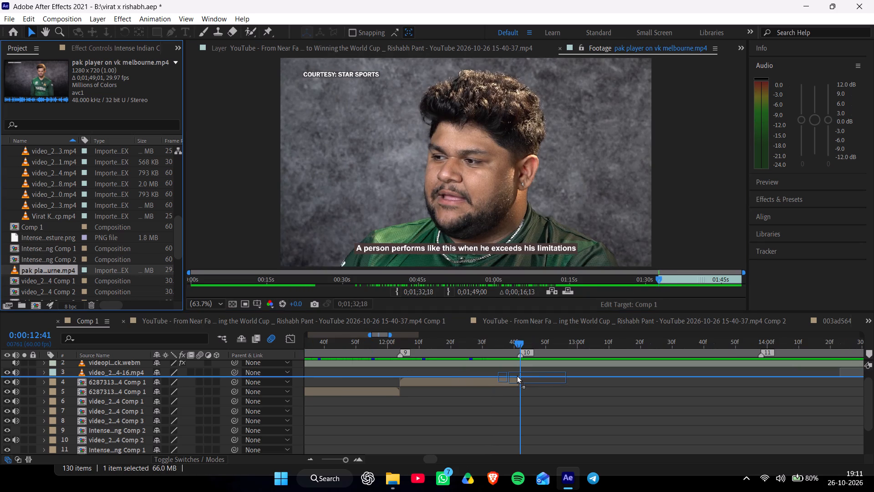
drag(517, 375, 521, 375)
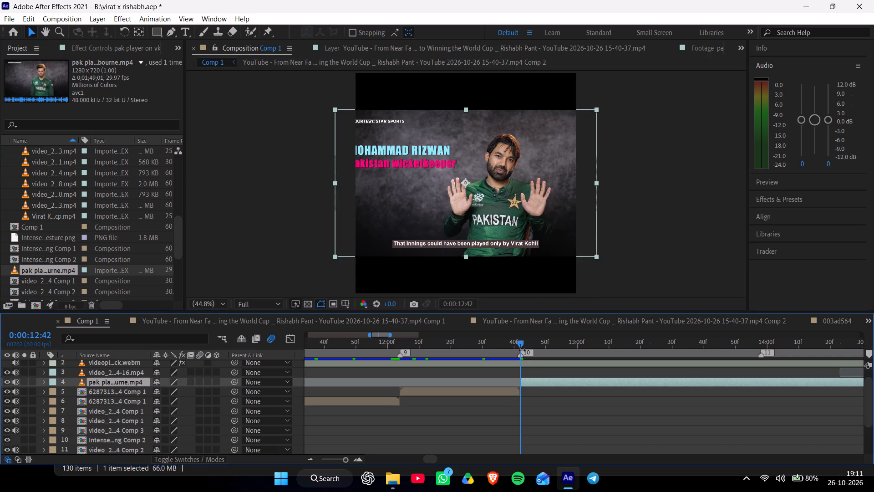
key(ctrl+alt+shift+g)
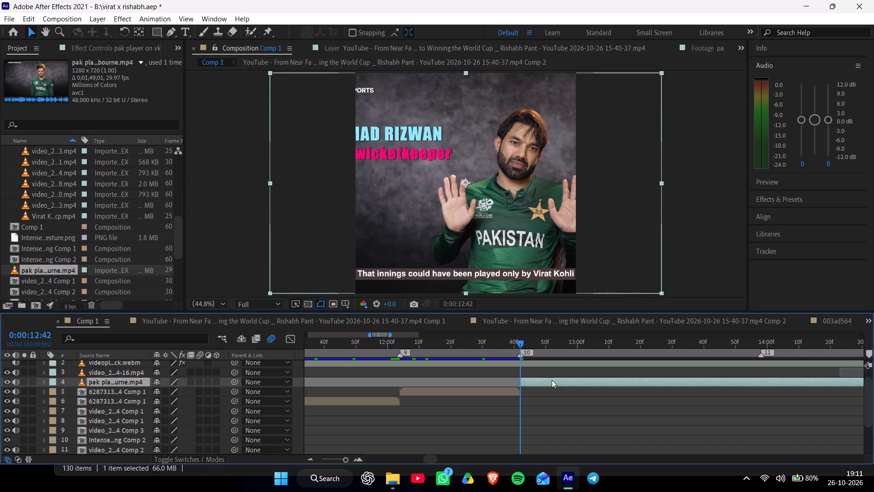
Shift the pak player clip slightly earlier, split it at marker 10 and delete the piece before the marker.
drag(551, 383, 540, 384)
key(ctrl+shift+d)
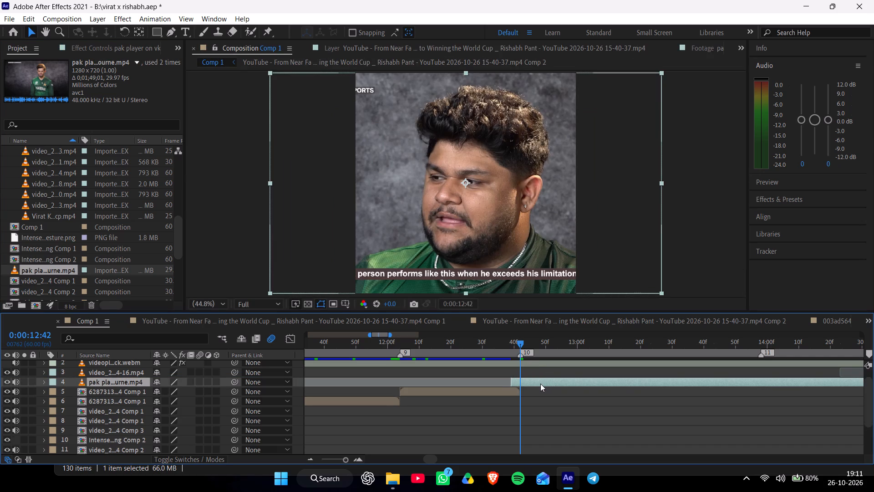
click(525, 387)
key(Delete)
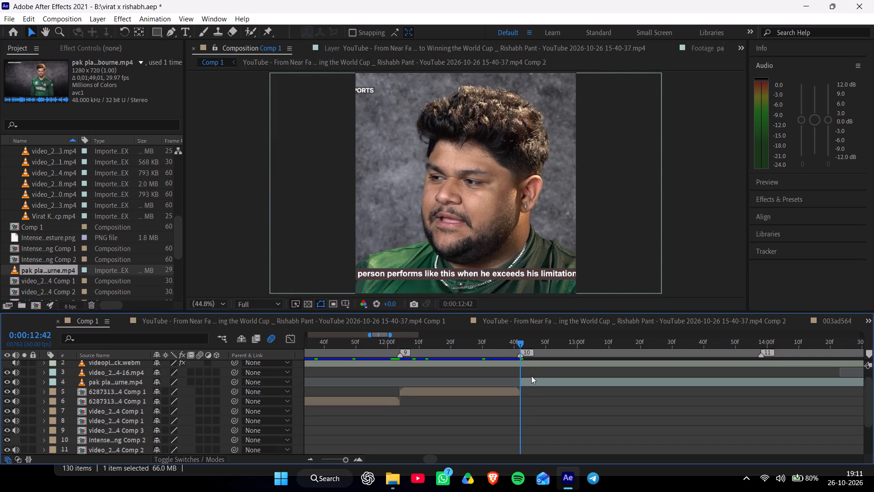
Scale the pak player clip to 182%, reposition it so the face fills the square frame, and play it back from marker 10.
click(534, 384)
key(s)
drag(168, 391, 173, 392)
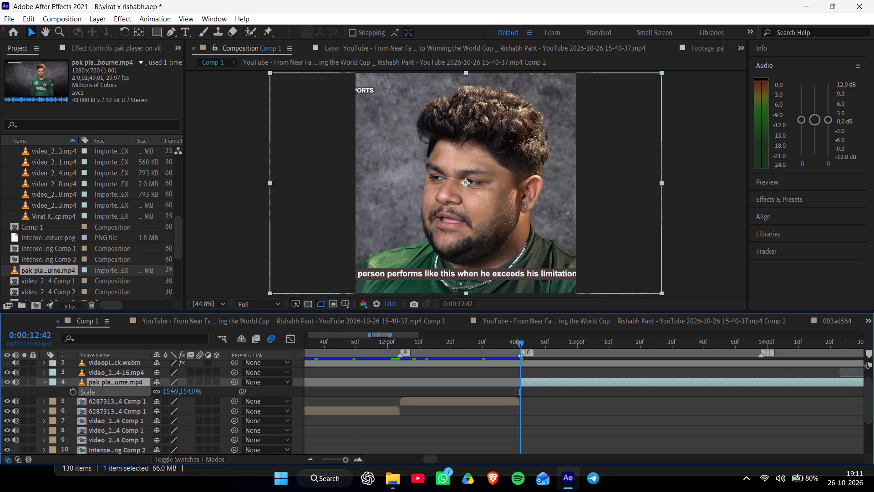
drag(173, 392, 193, 398)
drag(474, 146, 474, 148)
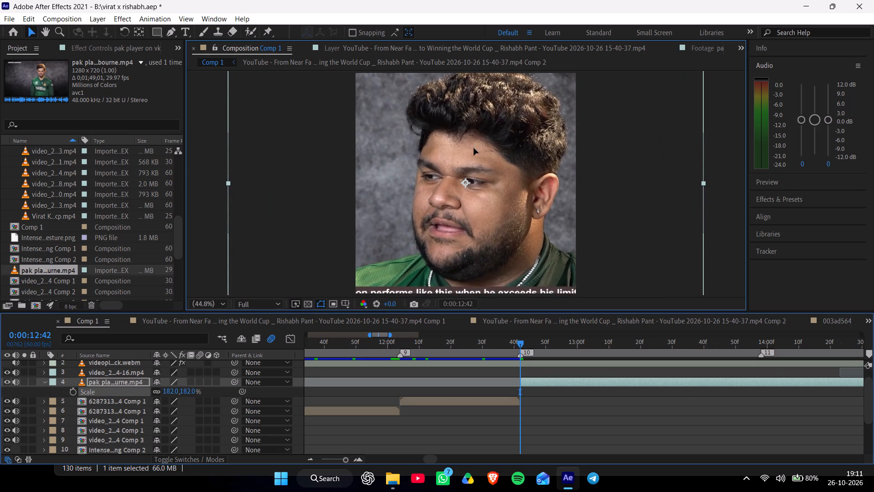
drag(474, 148, 462, 154)
key(space)
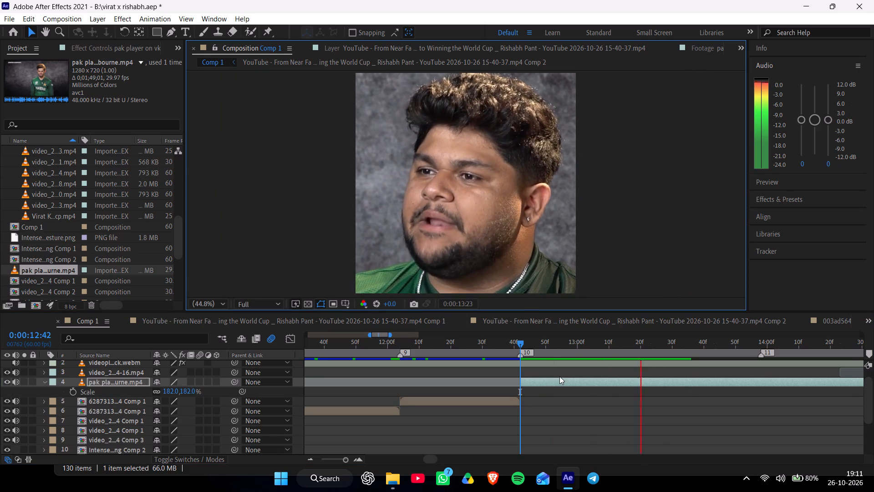
click(519, 343)
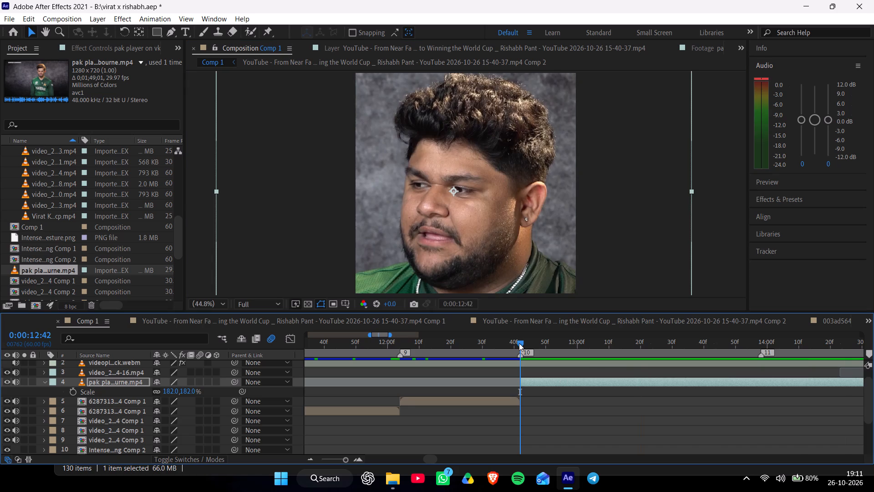
Enlarge the timeline area upward so more layer rows are shown at once.
scroll(542, 391, down, 2)
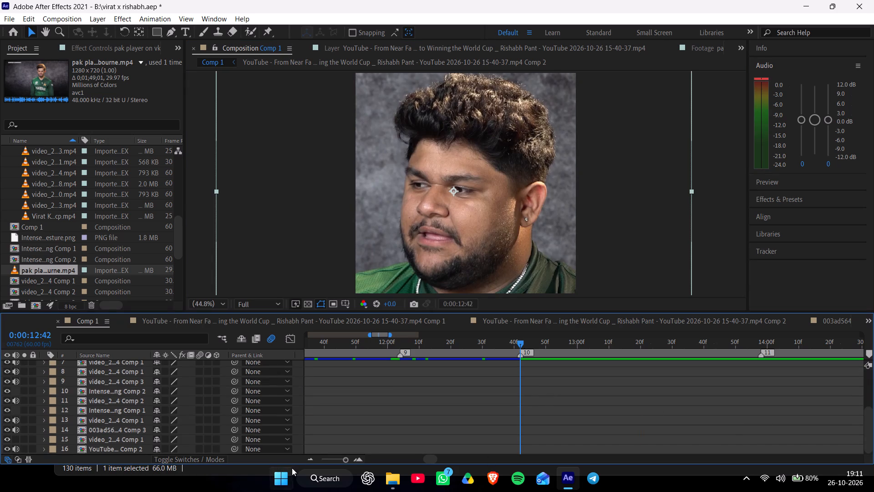
click(311, 464)
triple_click(311, 459)
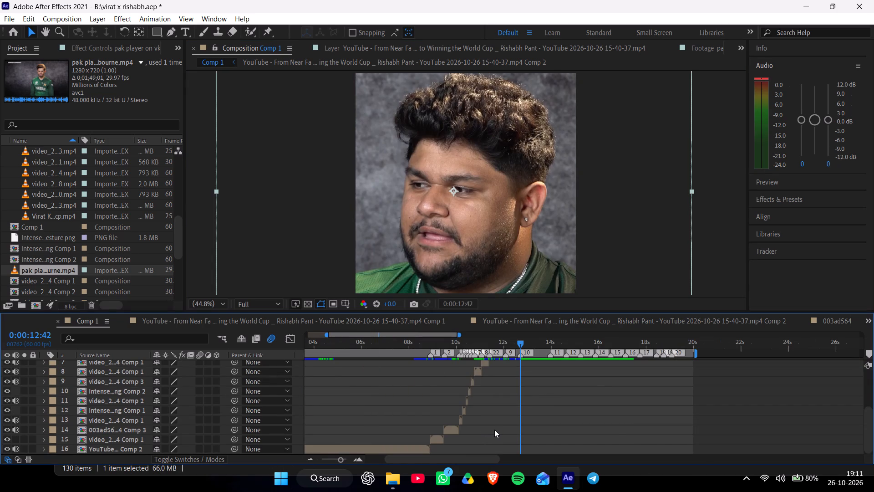
scroll(494, 430, down, 1)
scroll(493, 428, up, 1)
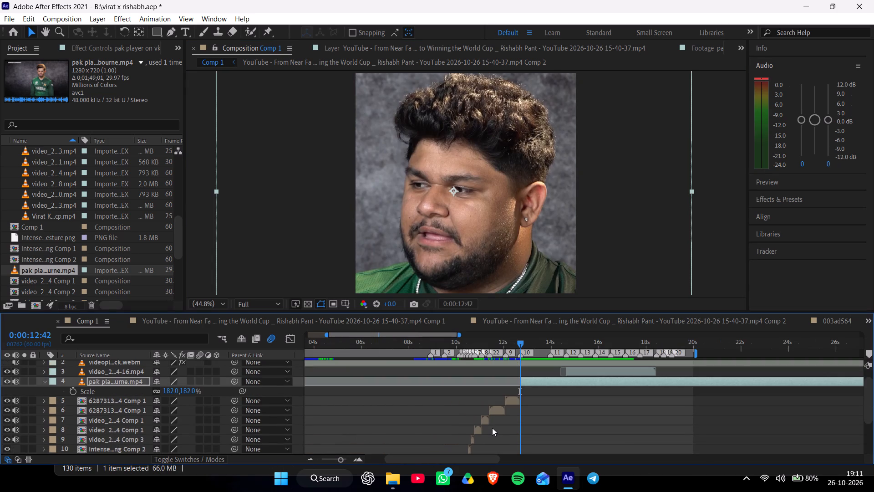
scroll(492, 428, up, 2)
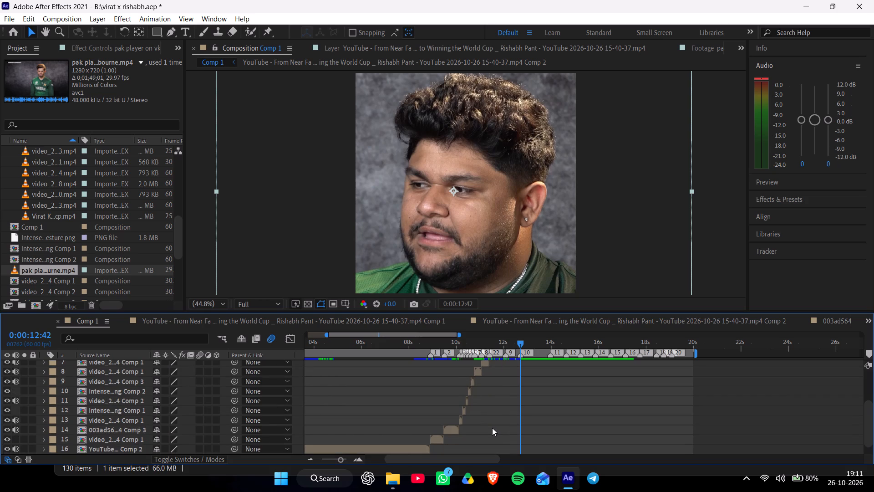
scroll(492, 428, up, 1)
double_click(361, 460)
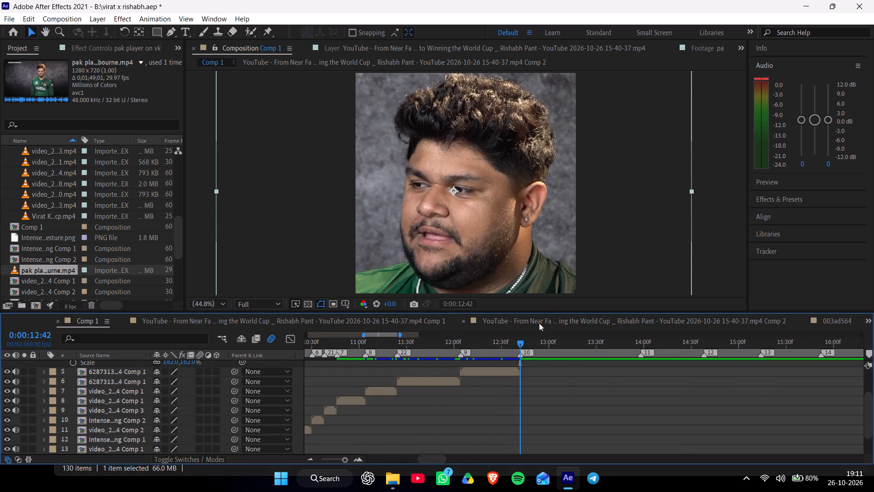
drag(545, 312, 554, 250)
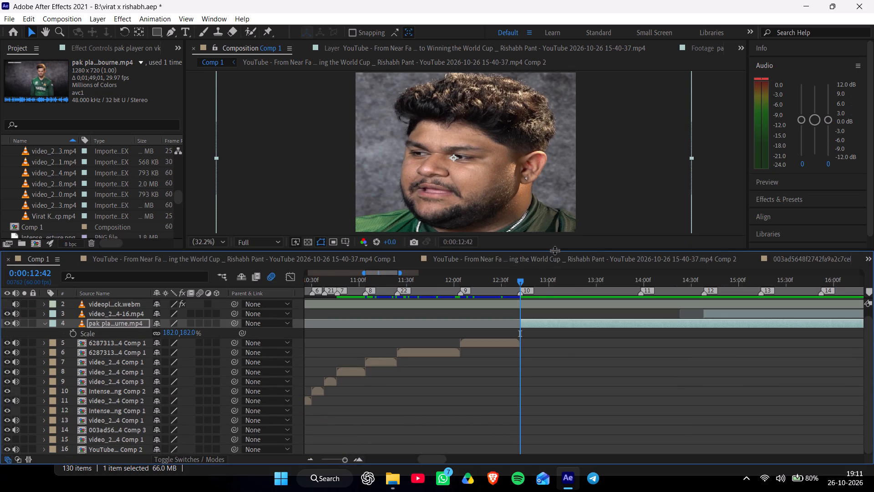
Copy the music layer's Bass & Treble, Bass & Treble 2 and Audio Levels keyframes at marker 1, and set the current time to 0:00:12:37.
scroll(480, 419, right, 1)
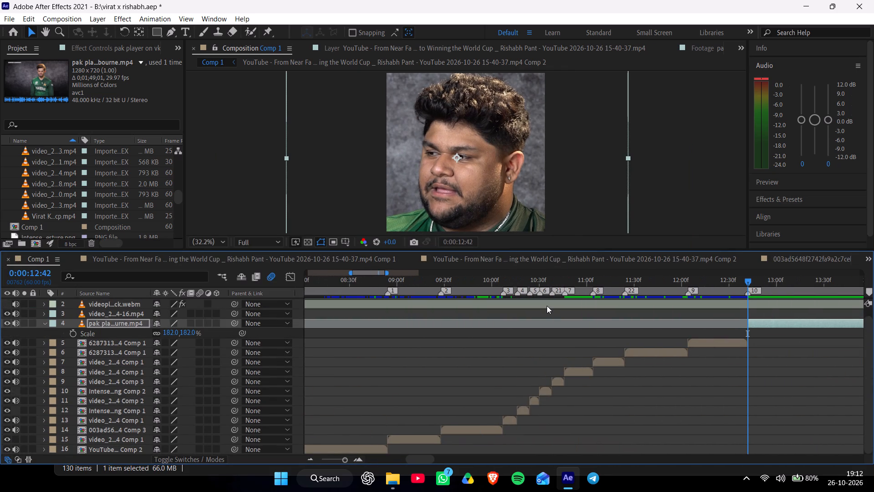
click(547, 306)
key(l)
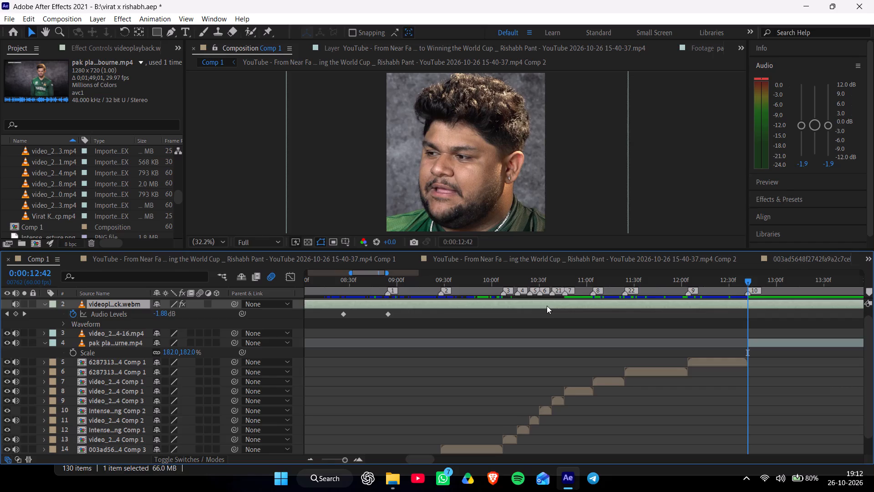
text(lu)
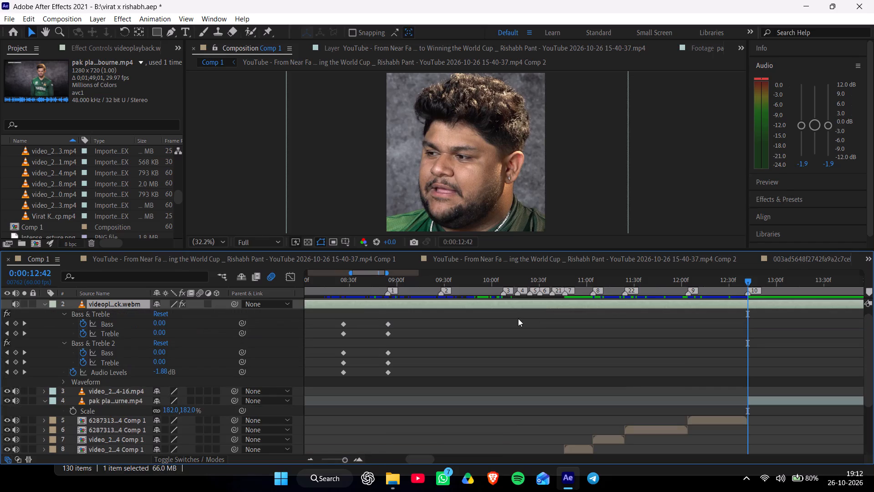
drag(375, 319, 393, 335)
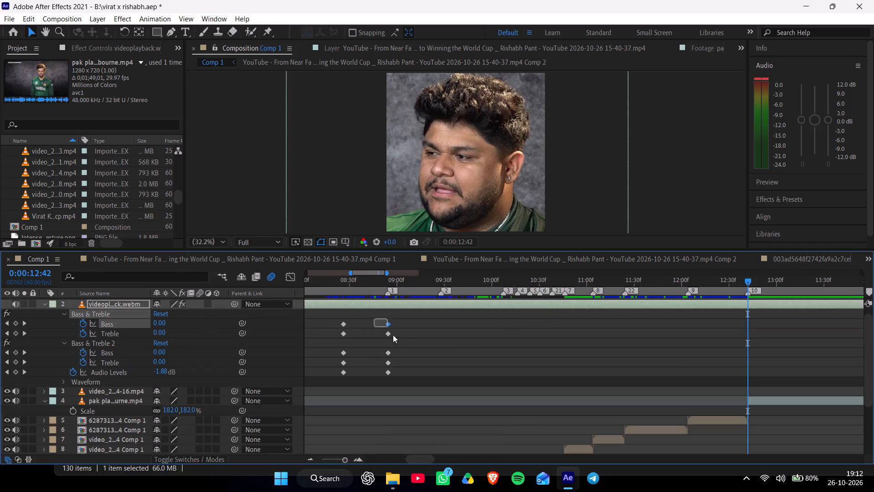
drag(393, 335, 417, 390)
key(ctrl+c)
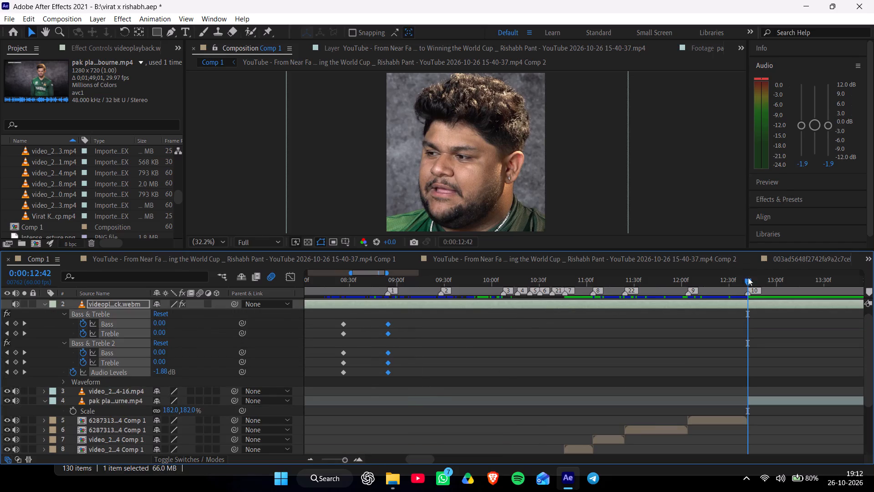
click(740, 280)
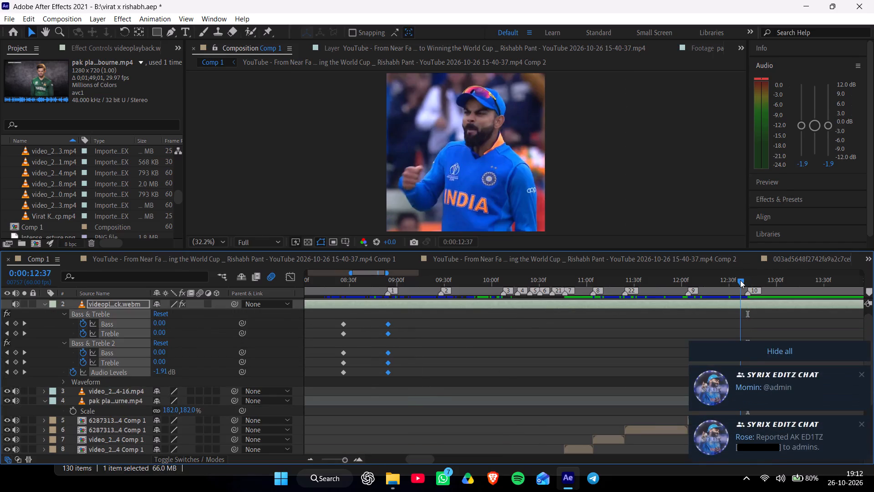
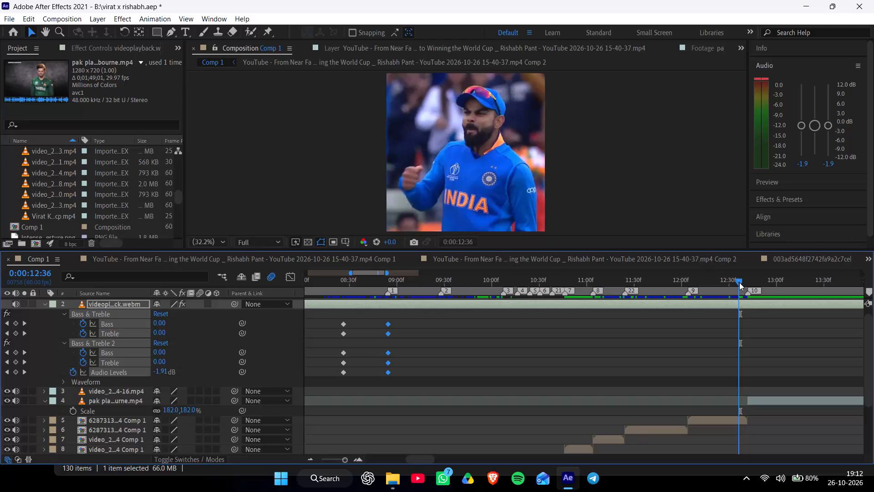
Paste the copied marker 1 keyframes onto the music layer at 0:00:12:36, and copy its preceding keyframe set to marker 10.
key(ctrl+v)
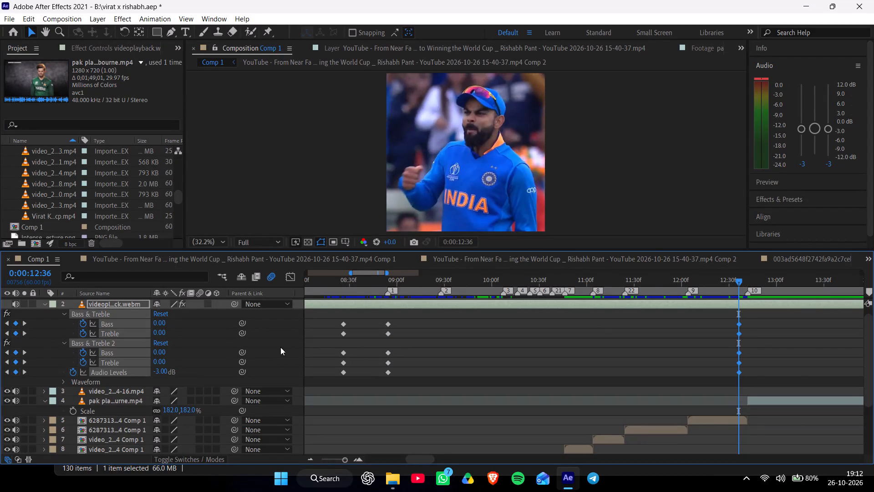
drag(337, 316, 359, 392)
key(ctrl+c)
click(746, 284)
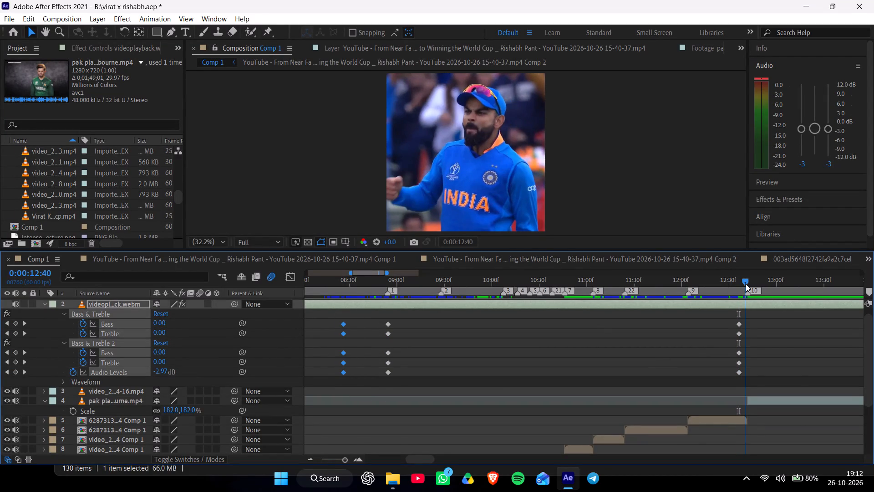
key(ctrl+v)
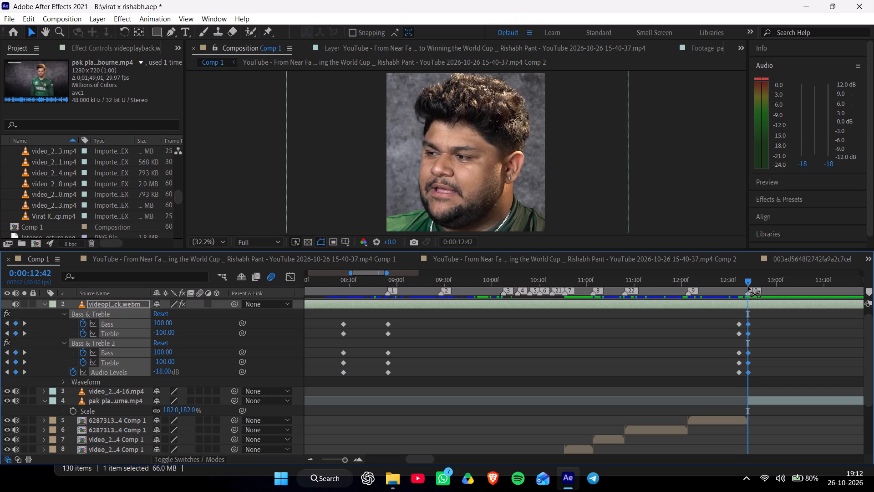
Scrub the pak player footage around marker 11 to examine where the spoken line falls against the music.
drag(427, 461, 429, 463)
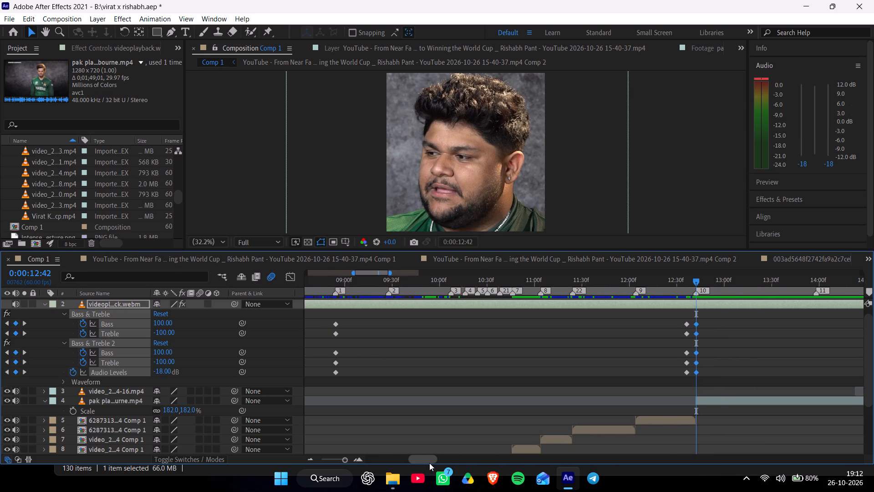
drag(429, 463, 442, 465)
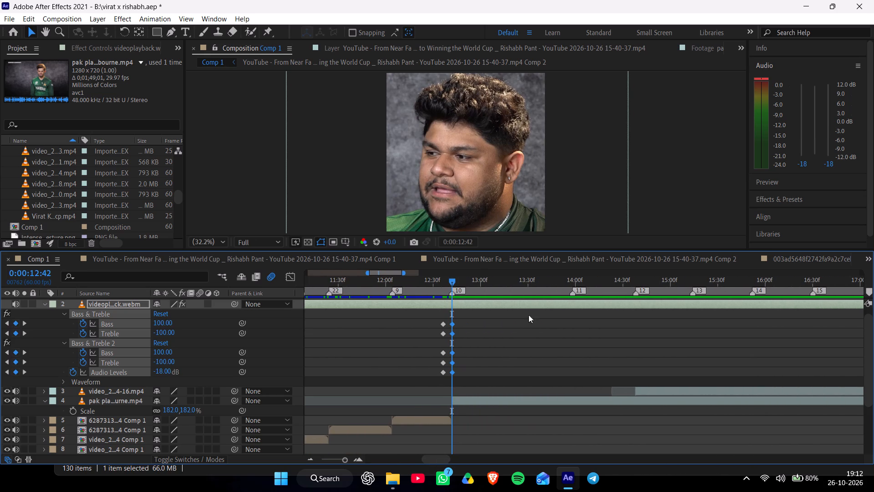
click(534, 292)
drag(539, 280, 584, 317)
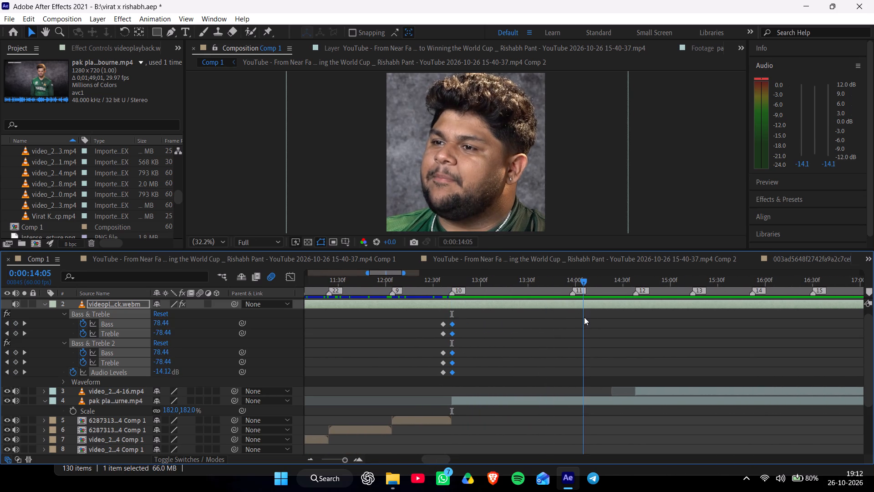
drag(584, 317, 563, 333)
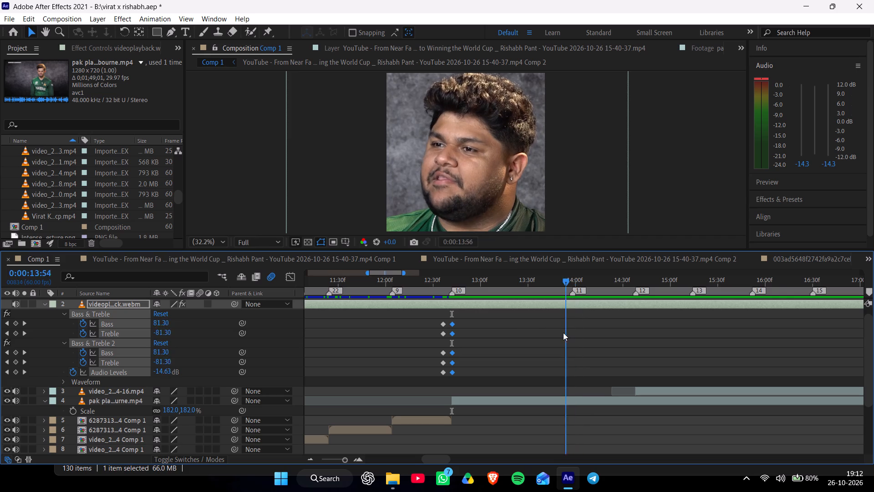
drag(563, 333, 581, 388)
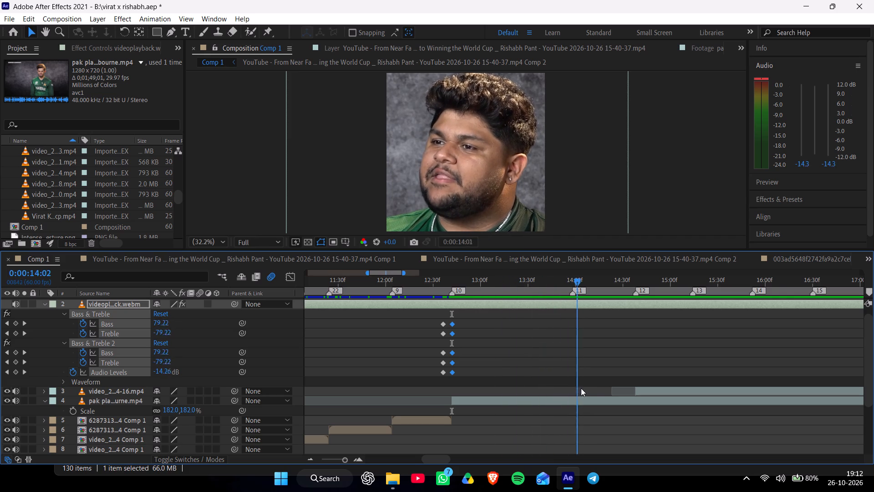
drag(581, 388, 559, 393)
Show the SaveCli...nWzQ.mp4 reference layer and play it from before marker 10 to compare its timing with the edit.
scroll(273, 383, up, 1)
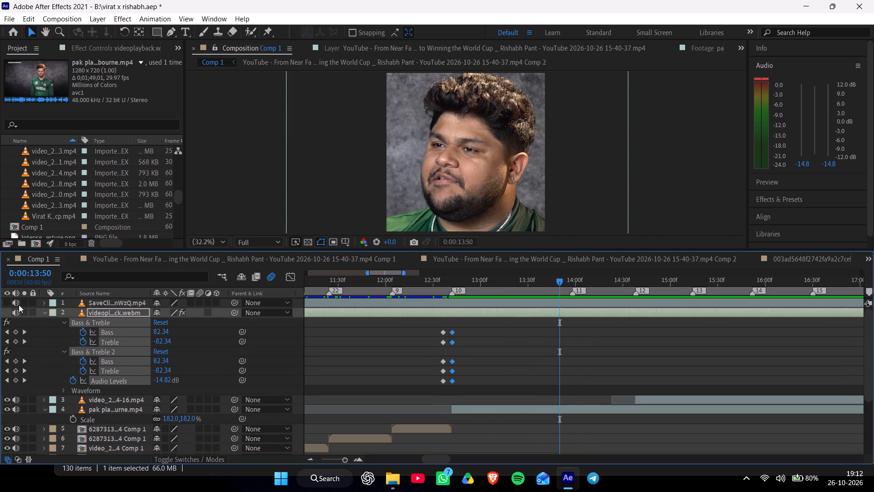
click(4, 301)
drag(545, 280, 544, 280)
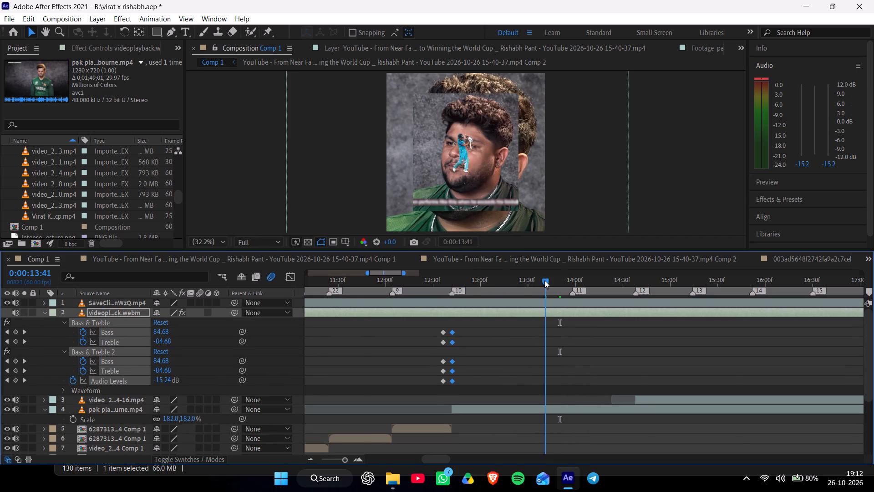
drag(544, 280, 463, 306)
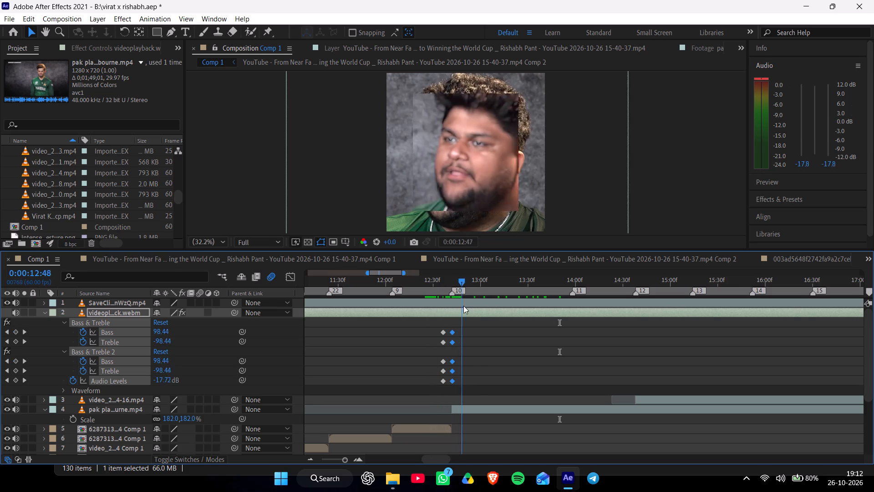
drag(463, 306, 542, 330)
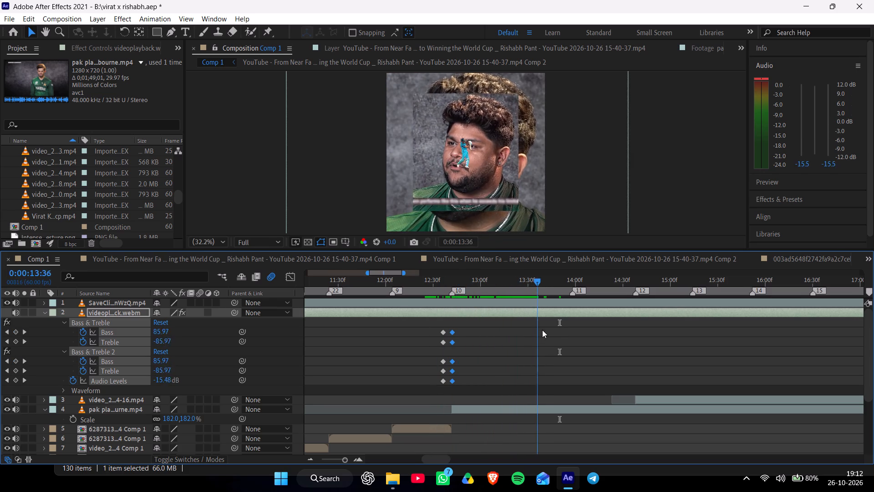
drag(542, 330, 352, 355)
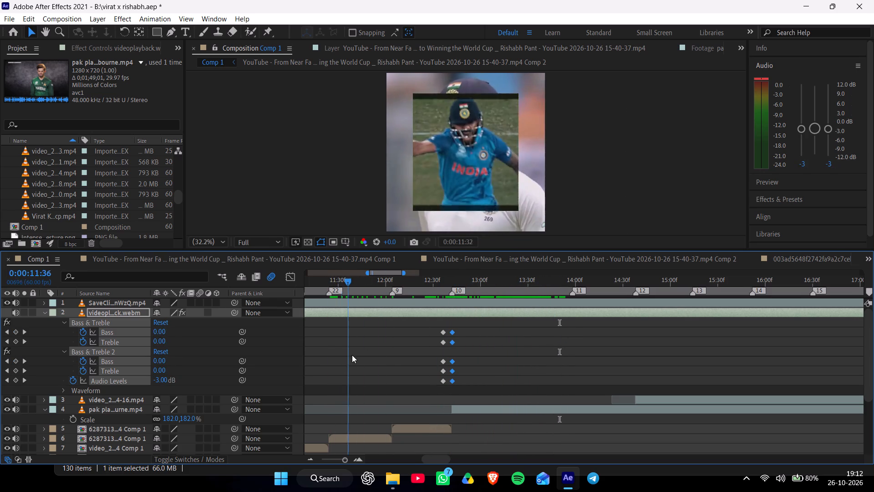
drag(352, 355, 418, 362)
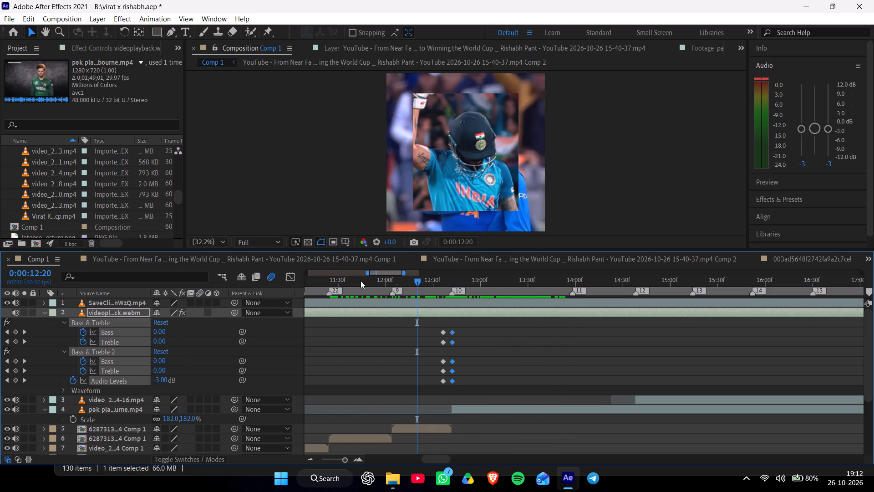
key(space)
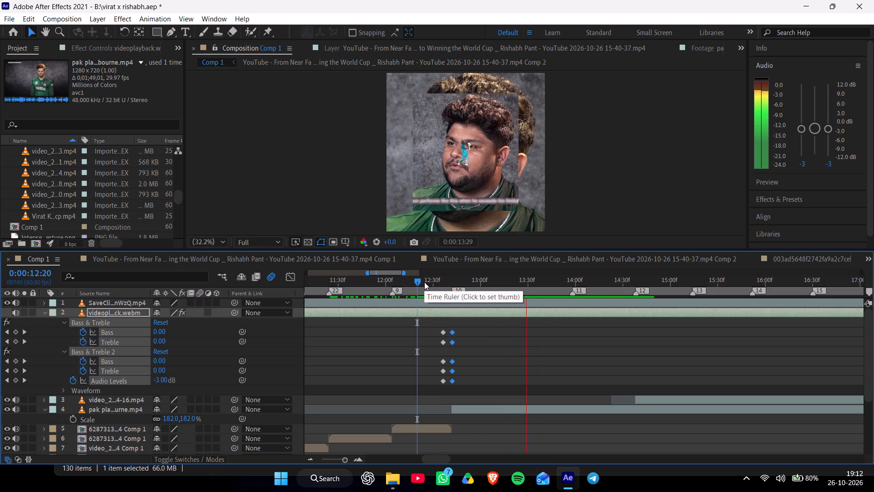
drag(418, 281, 380, 286)
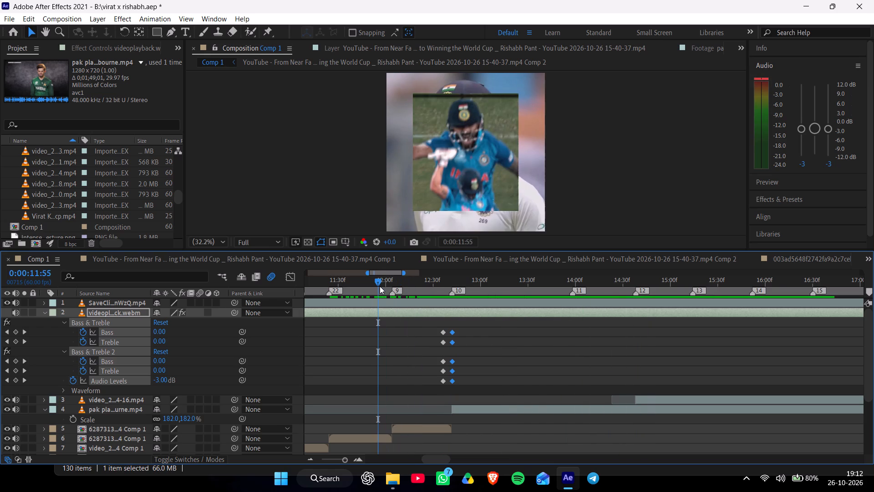
key(space)
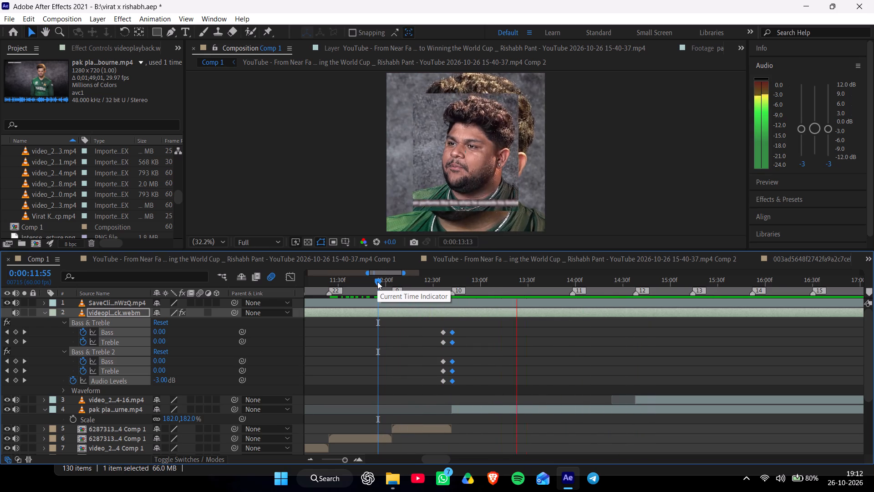
key(space)
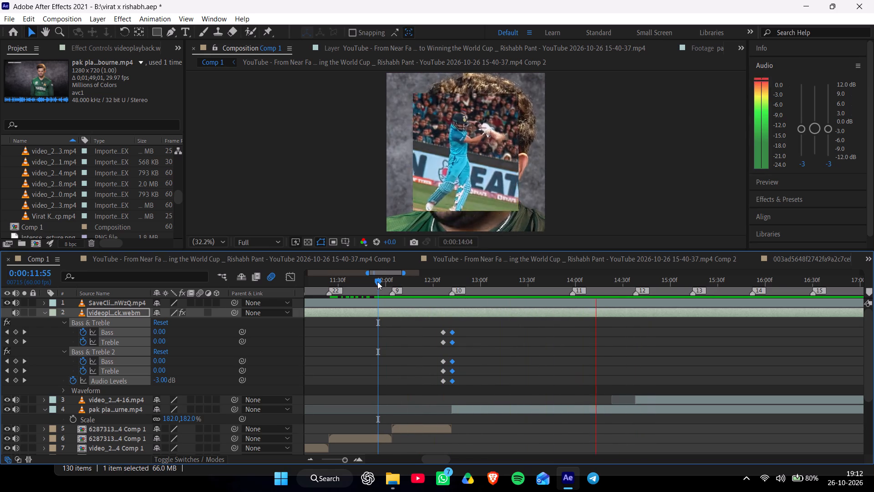
click(377, 282)
key(space)
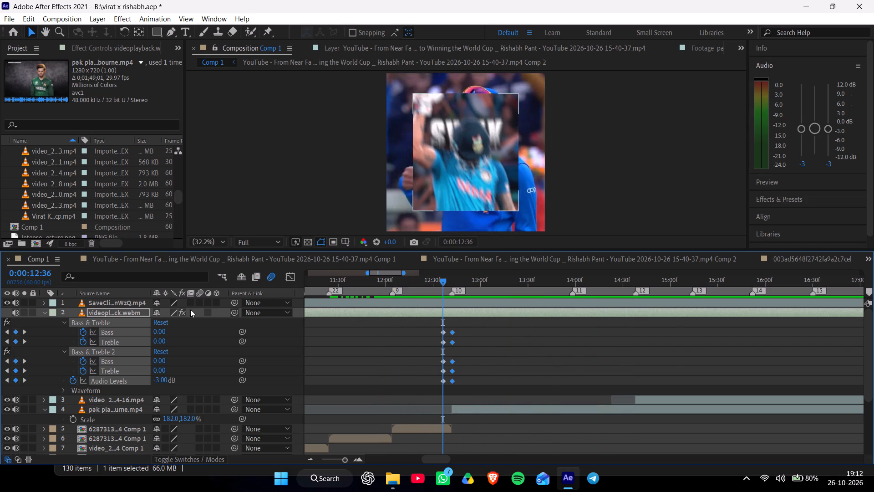
Mute and hide the SaveCli...nWzQ.mp4 reference layer.
click(17, 303)
key(space)
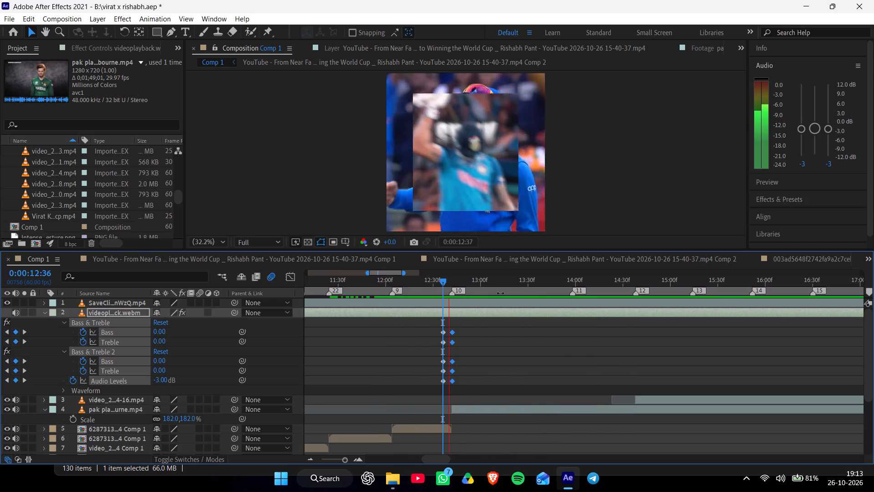
click(457, 285)
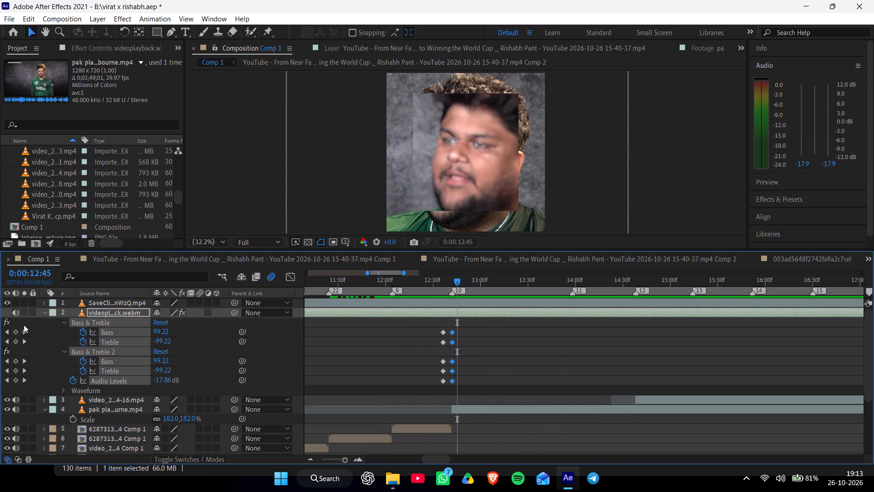
click(6, 302)
Play back the transition at marker 10 to check the music change under the pak player clip.
key(space)
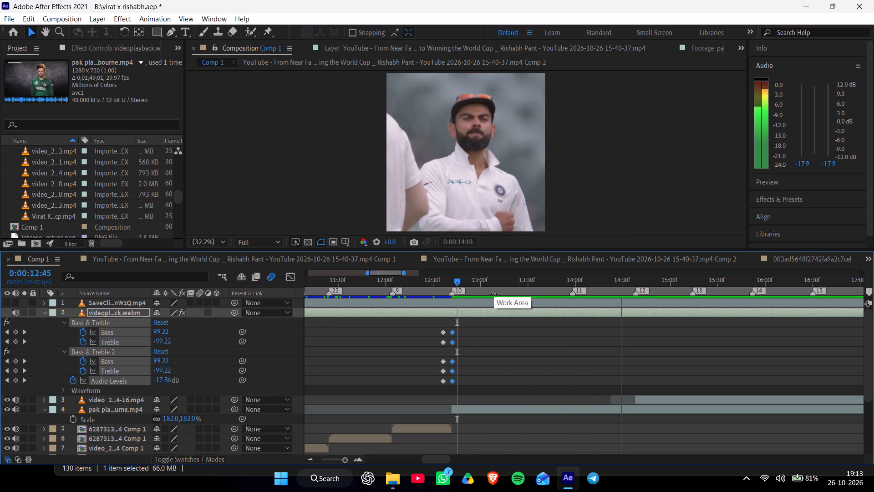
click(510, 282)
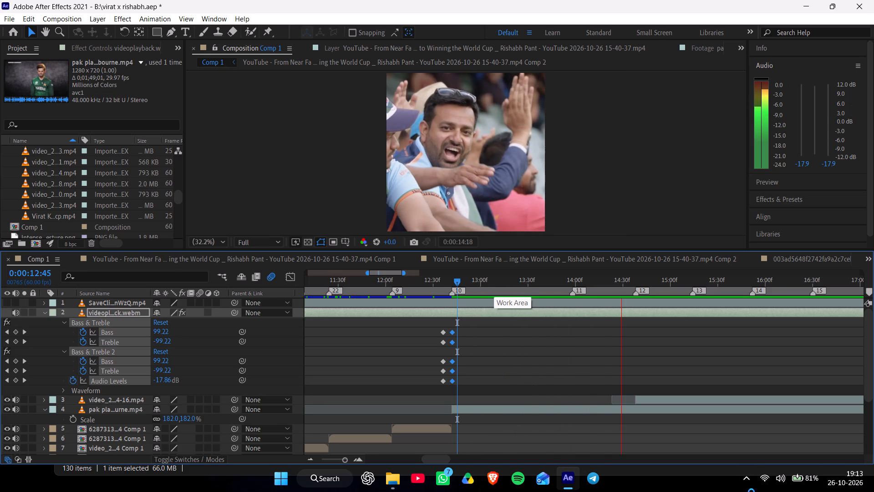
click(422, 282)
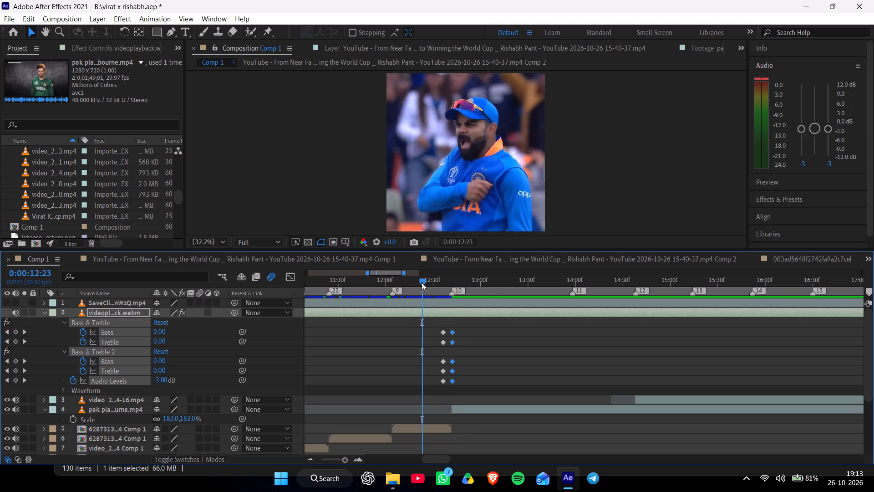
key(space)
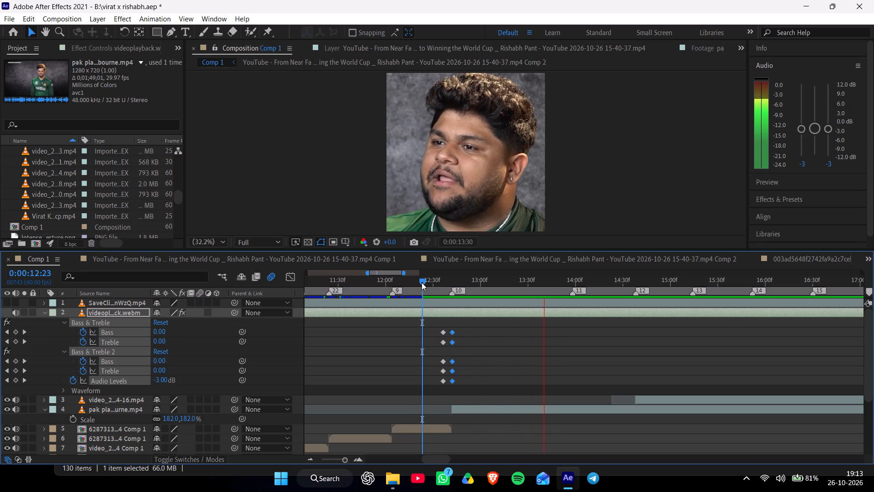
Collapse the music layer's properties and move the pak player layer directly beneath it, above video_2...4-16.mp4.
click(99, 398)
click(105, 412)
drag(104, 412, 100, 373)
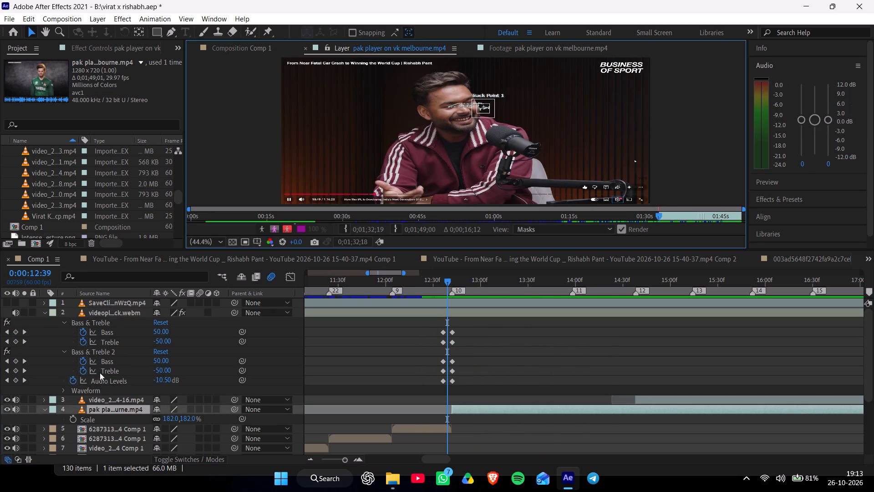
drag(100, 373, 114, 387)
click(111, 414)
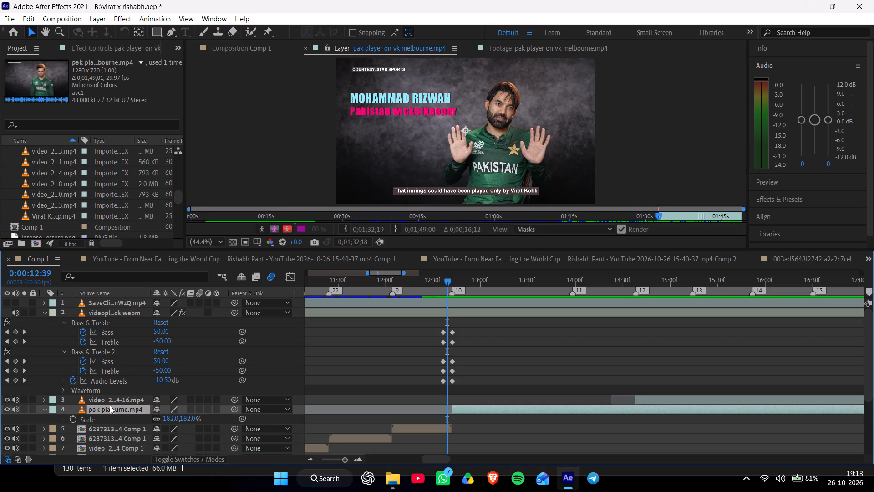
click(44, 312)
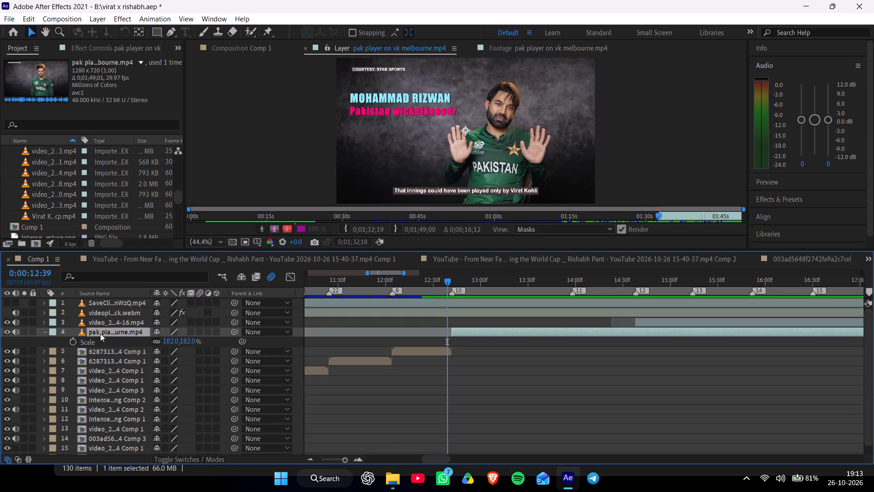
drag(100, 333, 98, 318)
Preview the pak player clip to find the speech cut, split it at 0:00:14:58 and delete the earlier part.
key(space)
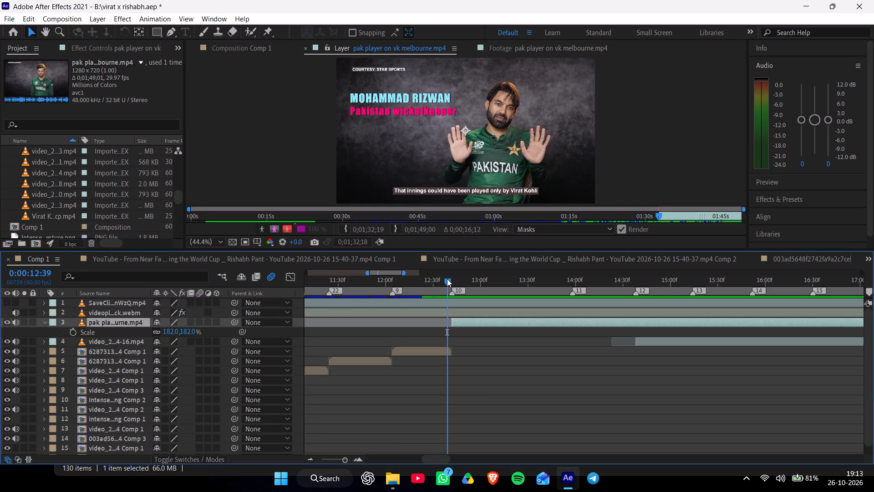
click(447, 279)
drag(450, 279, 457, 279)
key(space)
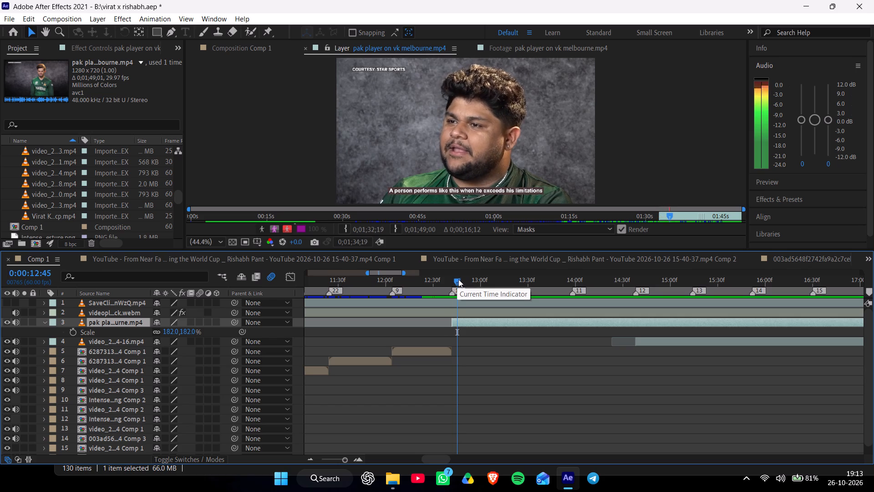
drag(462, 280, 473, 283)
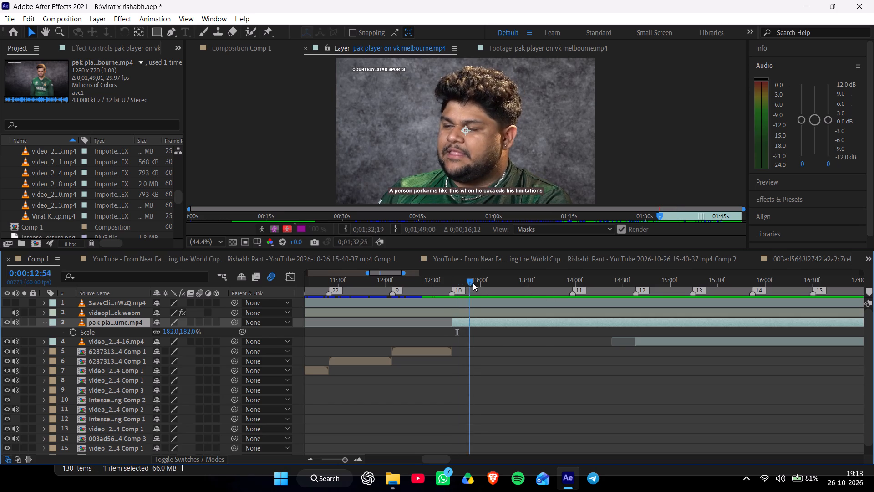
drag(473, 283, 549, 309)
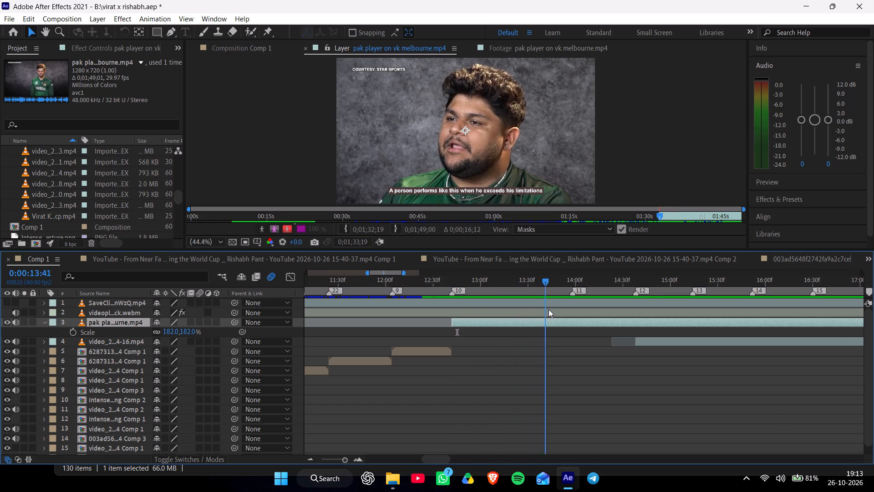
drag(549, 309, 642, 321)
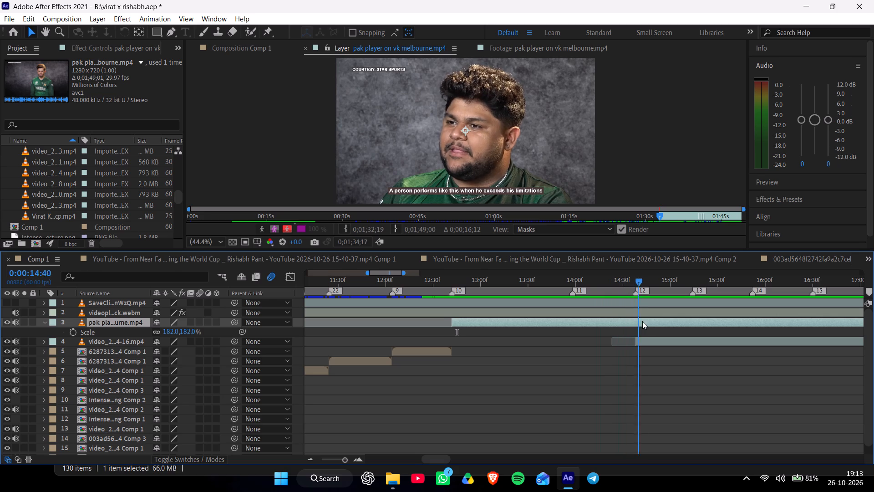
drag(642, 321, 672, 327)
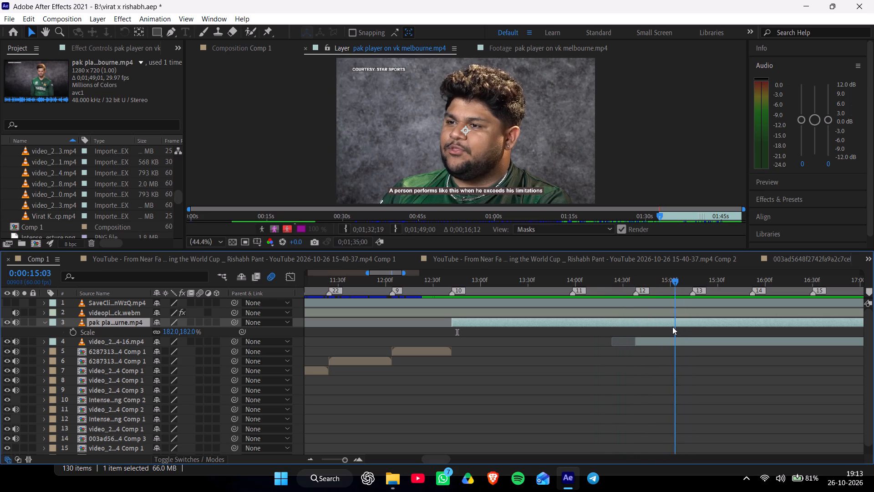
drag(672, 327, 673, 332)
drag(673, 332, 667, 333)
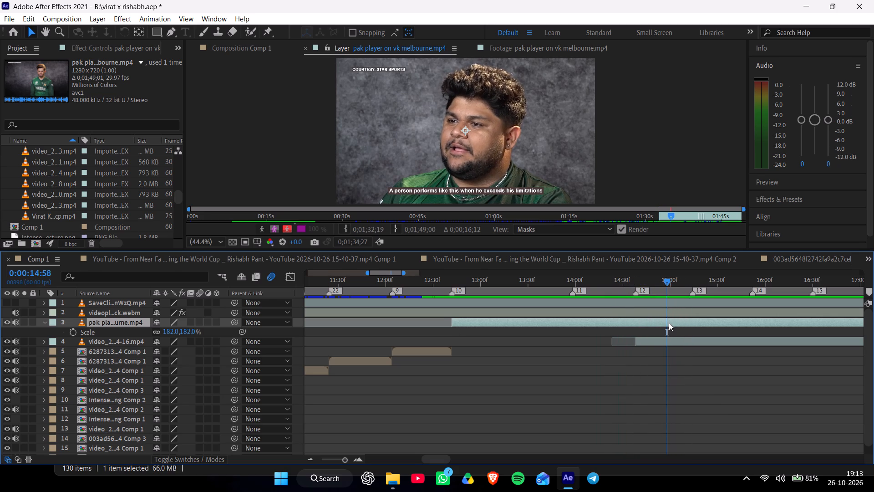
key(ctrl+shift+d)
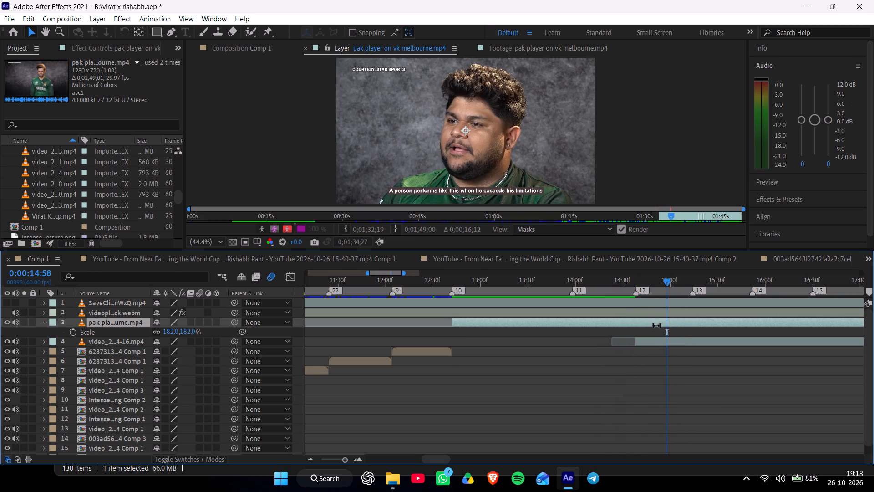
click(651, 329)
key(Delete)
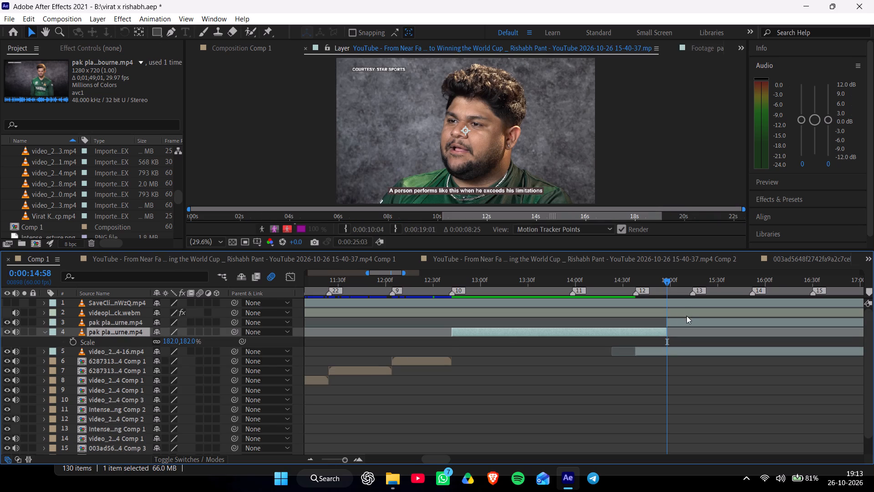
Move the remaining pak player clip to start at marker 10 and bring Comp 1 up in the viewer.
drag(686, 322, 471, 345)
drag(450, 277, 453, 281)
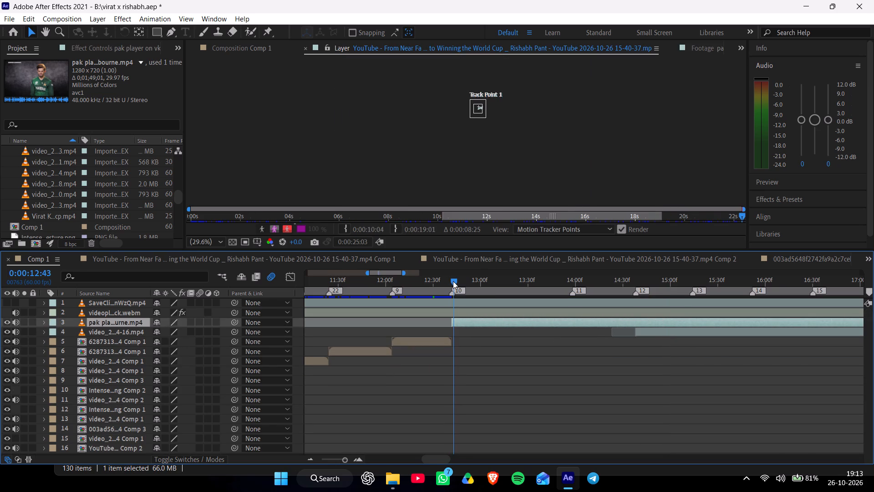
drag(453, 281, 450, 283)
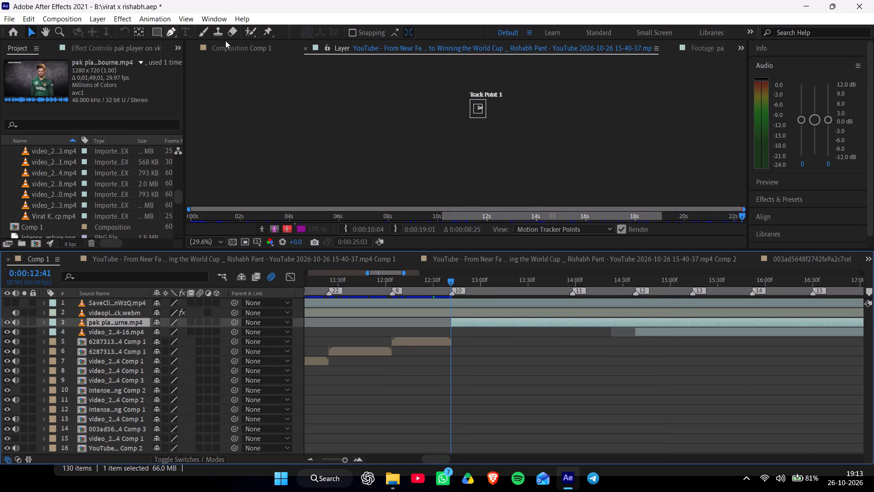
click(234, 49)
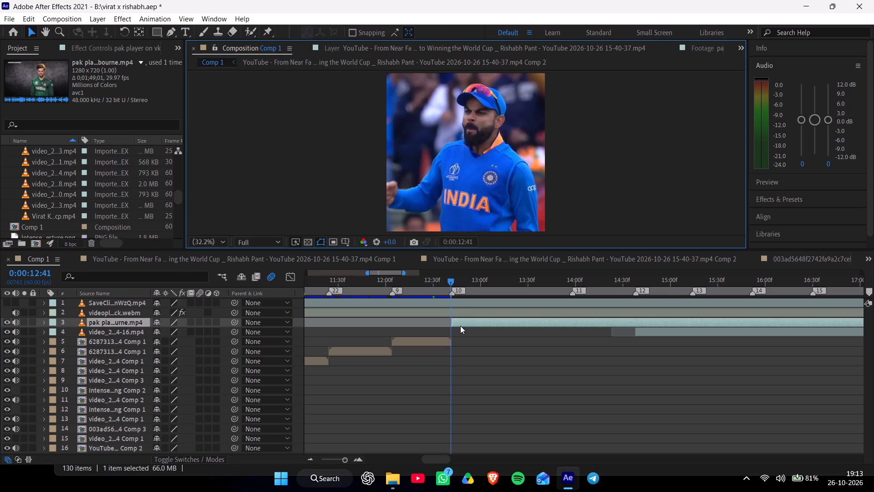
click(458, 322)
Split the pak player clip at 0:00:14:16 and delete the part after the cut.
drag(451, 280, 609, 322)
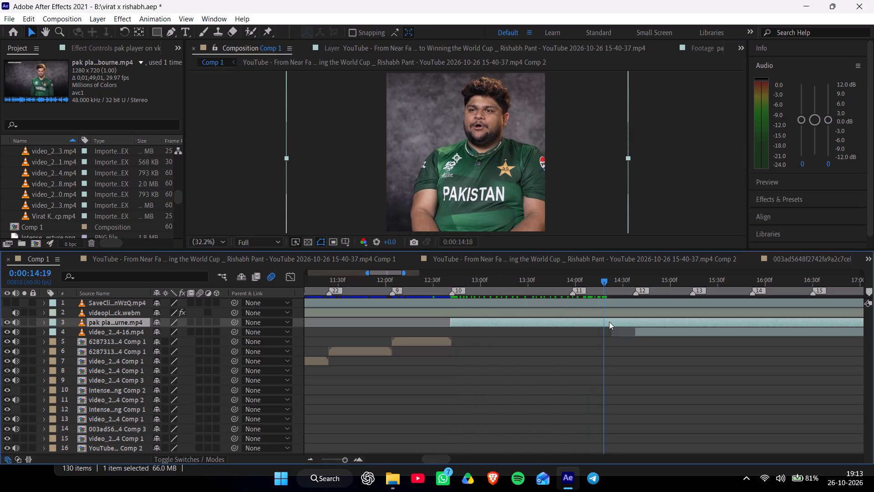
drag(609, 322, 608, 330)
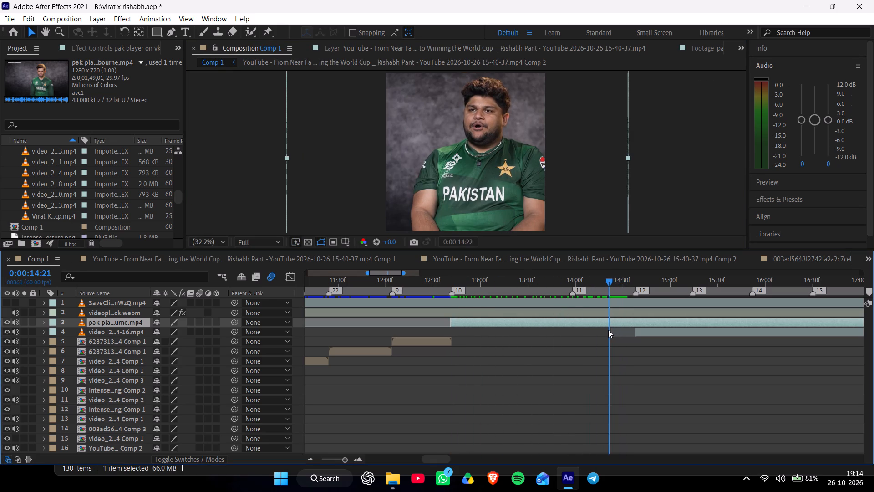
drag(608, 330, 601, 332)
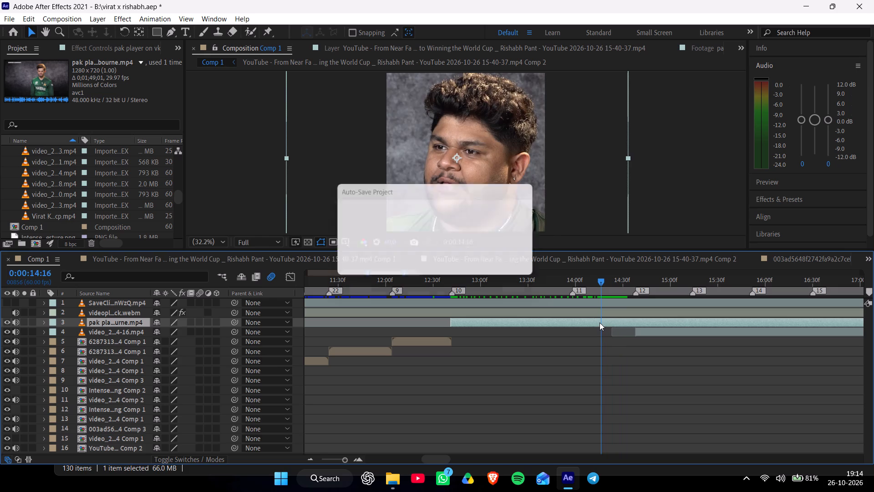
key(ctrl+shift+d)
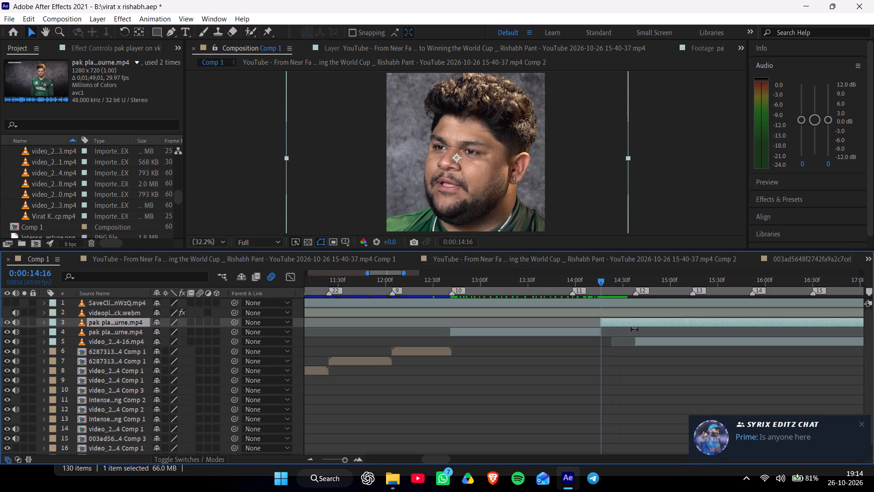
click(636, 324)
key(Delete)
Slide the trimmed pak player clip earlier so that it ends near marker 11.
drag(588, 325, 618, 327)
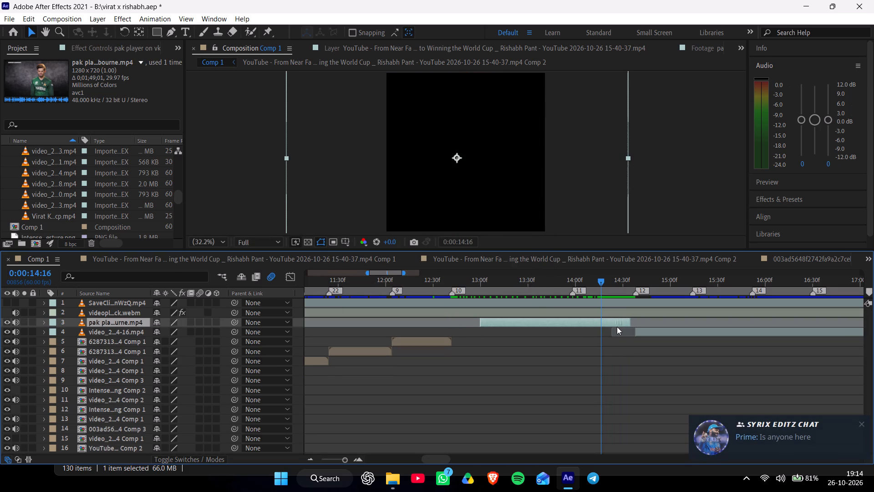
click(616, 327)
drag(588, 322, 535, 325)
Shift the pak player clip to start at about 0:00:12:30 and cut off the part past marker 11 at 0:00:13:58.
drag(573, 283, 564, 285)
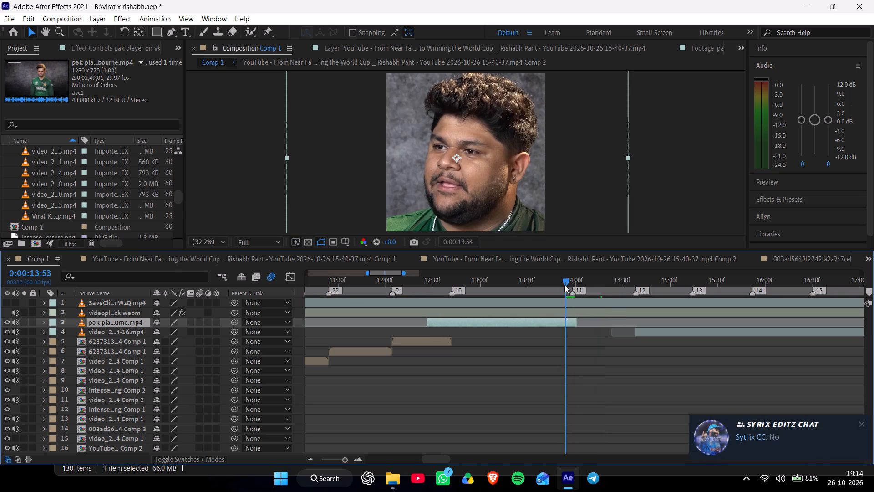
drag(564, 285, 535, 308)
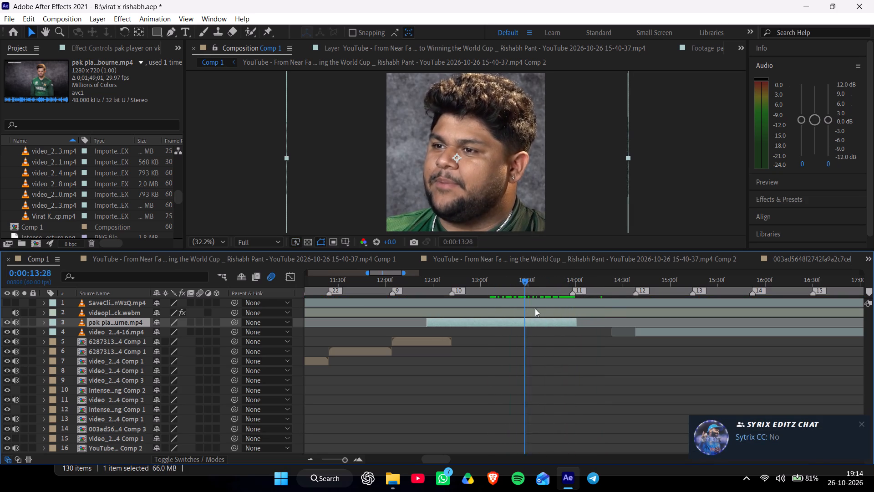
drag(535, 308, 579, 318)
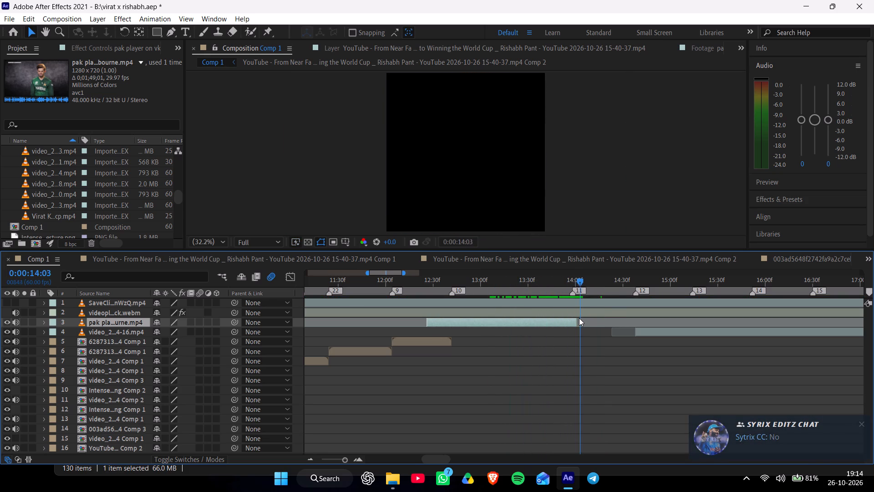
drag(579, 318, 533, 331)
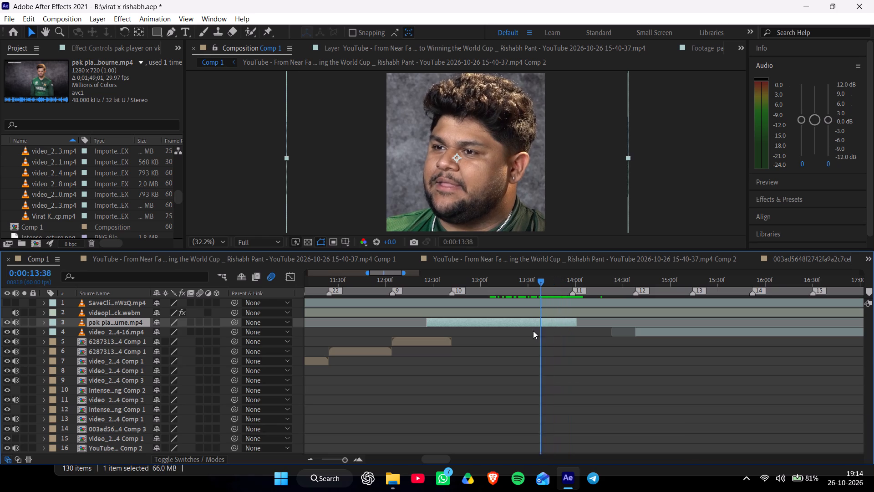
drag(533, 331, 547, 344)
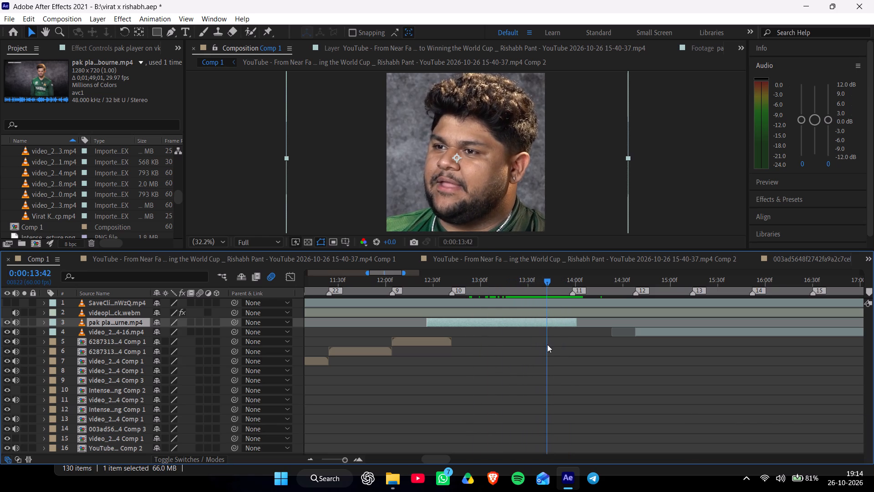
drag(547, 344, 573, 346)
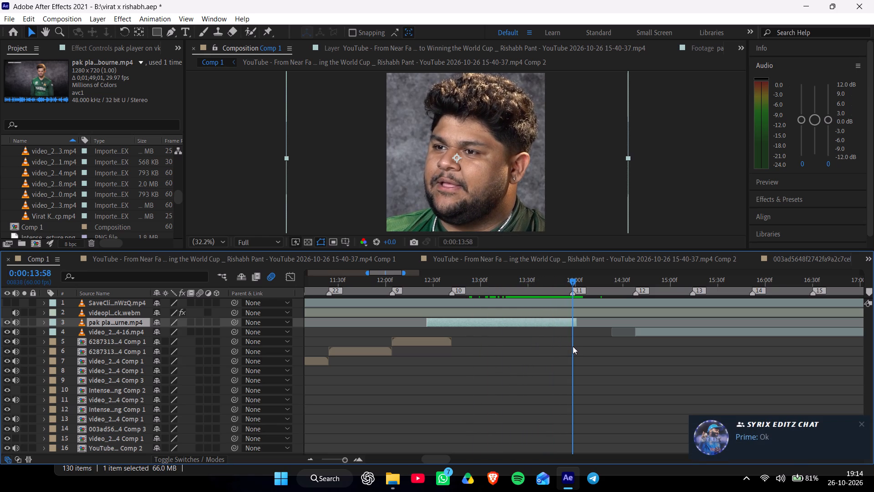
drag(573, 346, 572, 347)
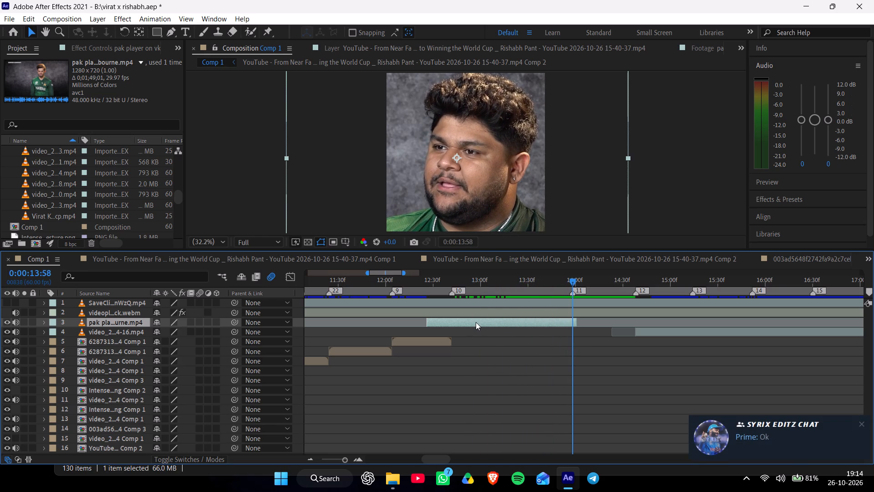
drag(476, 322, 516, 333)
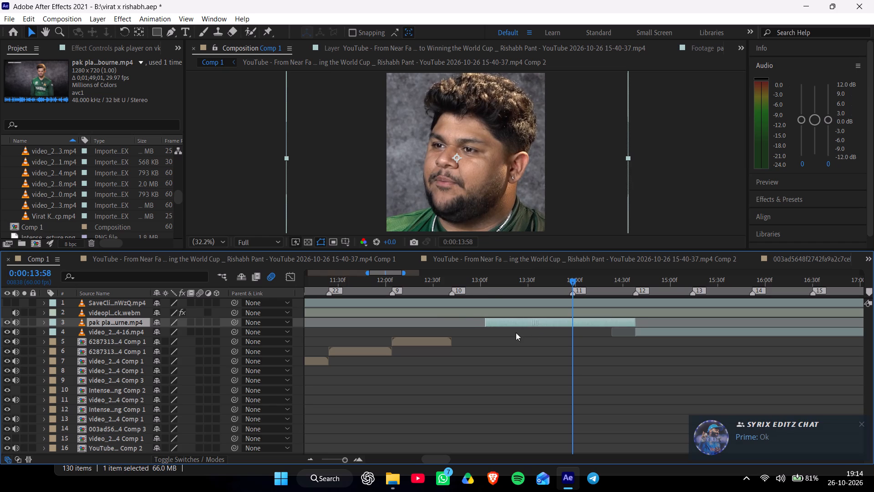
drag(516, 333, 473, 342)
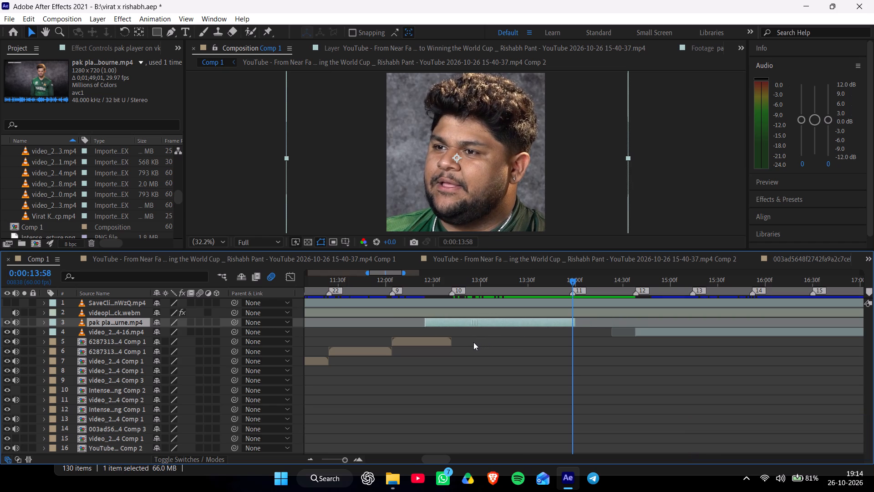
drag(473, 342, 483, 344)
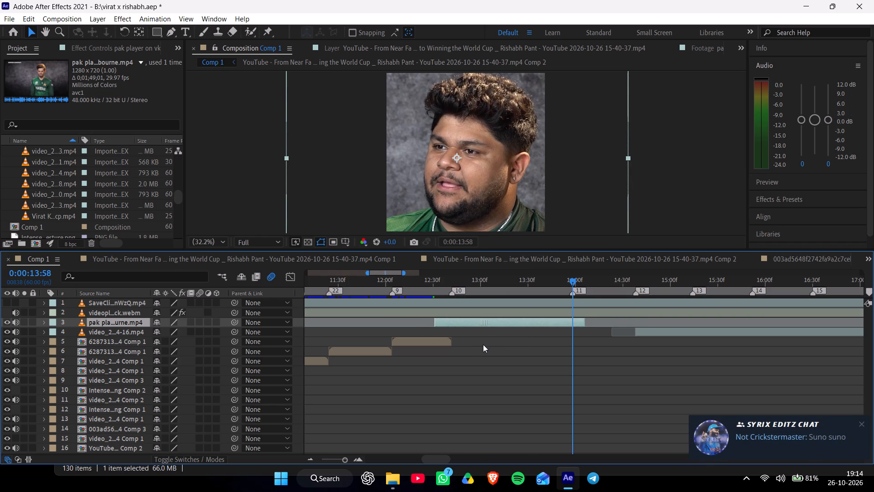
drag(483, 344, 482, 345)
key(ctrl+shift+d)
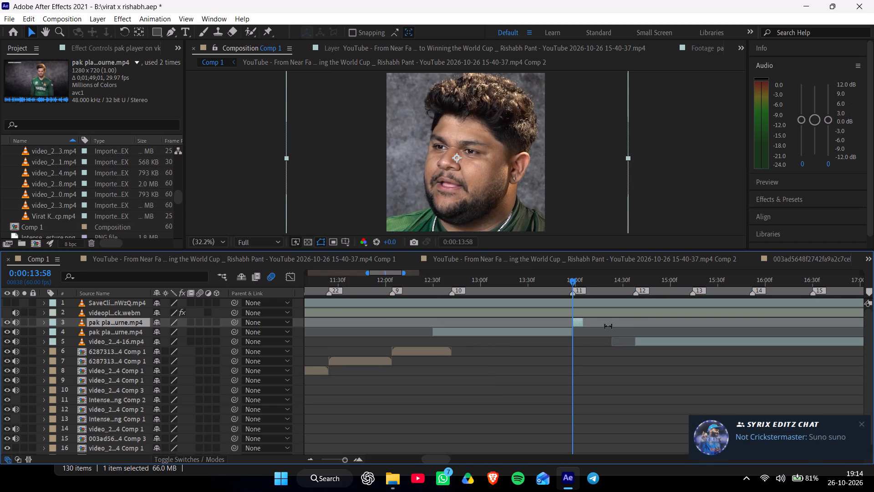
key(Delete)
Review the clip between markers 10 and 11, and show the SaveCli...nWzQ.mp4 reference layer to compare its footage at marker 11.
drag(452, 284, 584, 340)
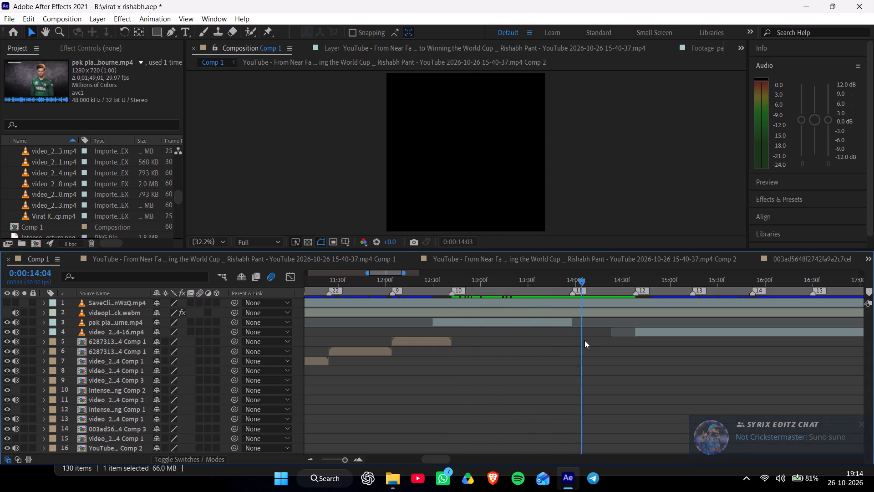
drag(584, 340, 582, 351)
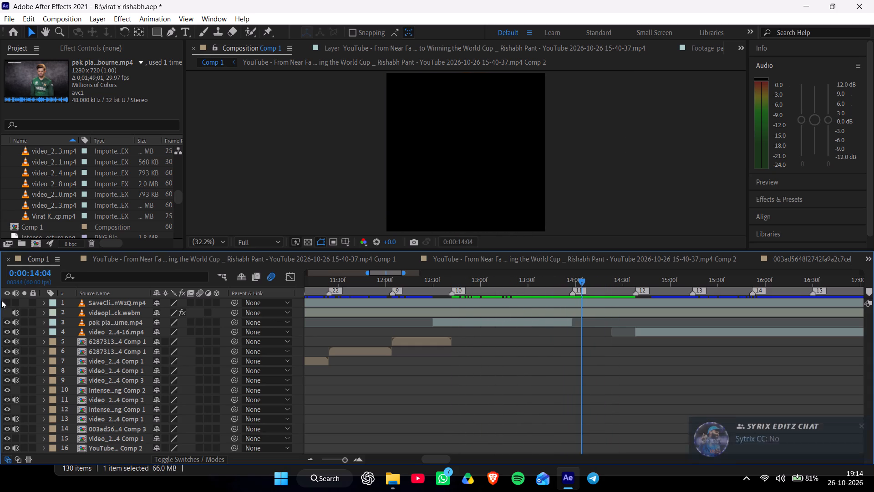
click(5, 302)
drag(582, 282, 574, 282)
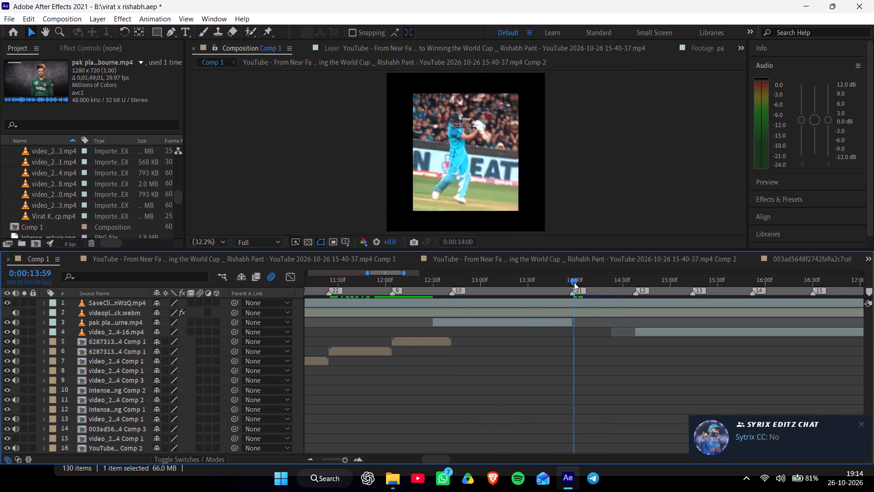
drag(574, 282, 572, 283)
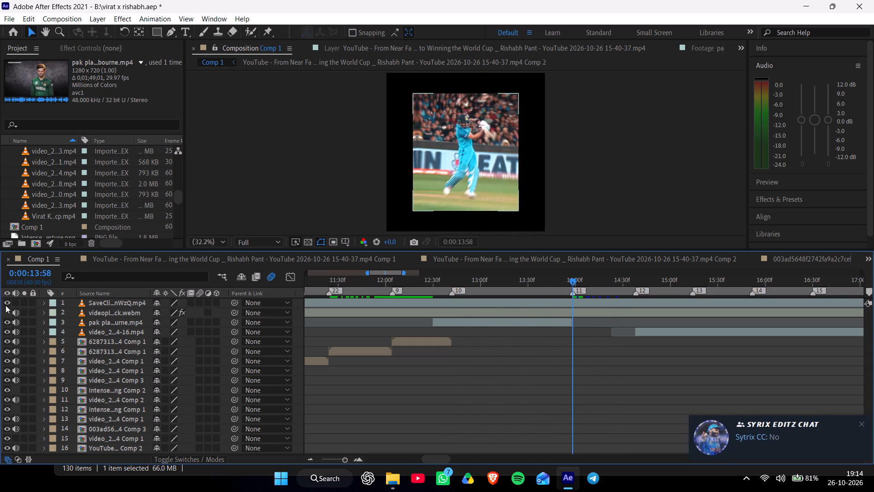
Hide the SaveCli...nWzQ.mp4 reference layer and review the pak player clip's footage between markers 10 and 11.
click(5, 305)
drag(465, 282, 441, 291)
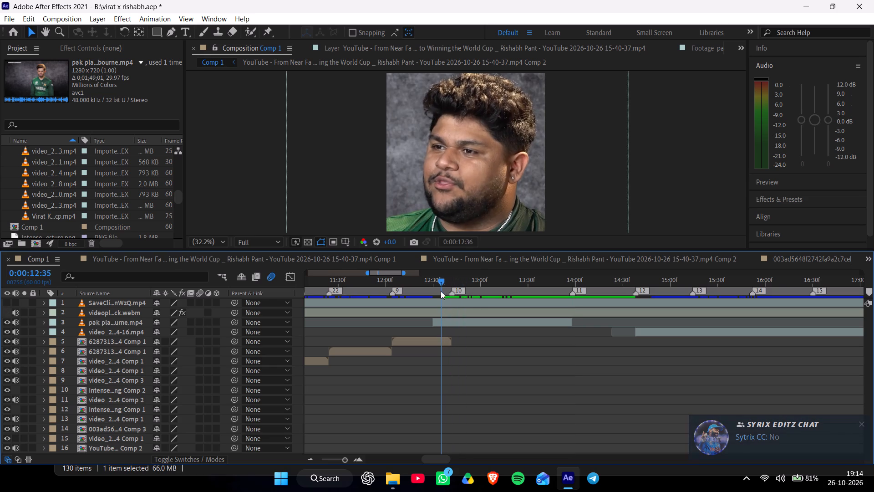
drag(441, 291, 561, 332)
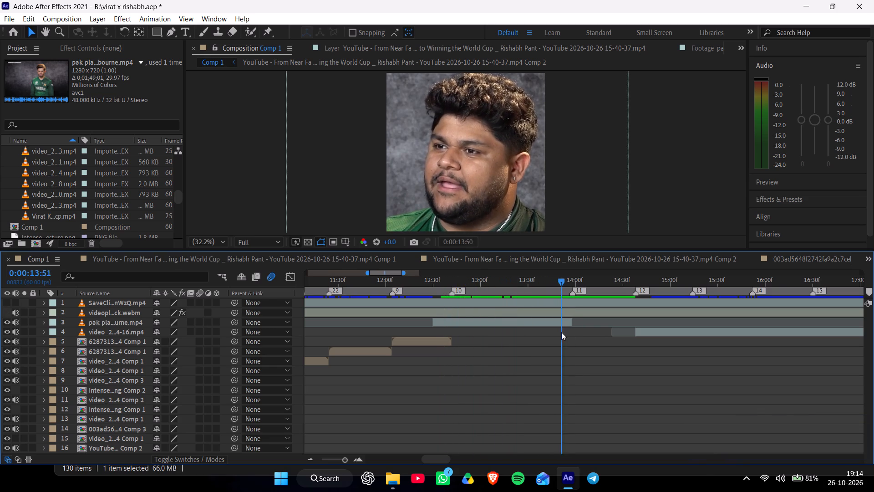
drag(561, 332, 452, 345)
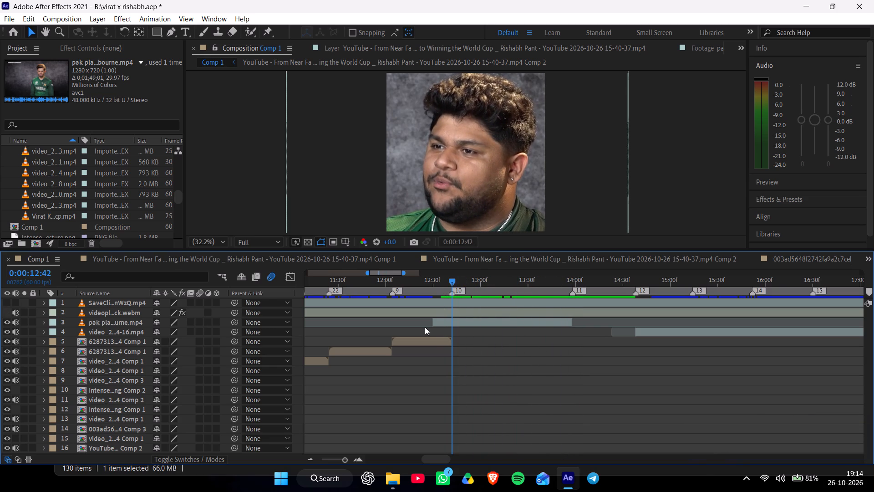
Extend the pak player clip's start back to about 0:00:08:10 and look through the earlier footage between markers 3 and 8 for a new start.
drag(432, 322, 304, 333)
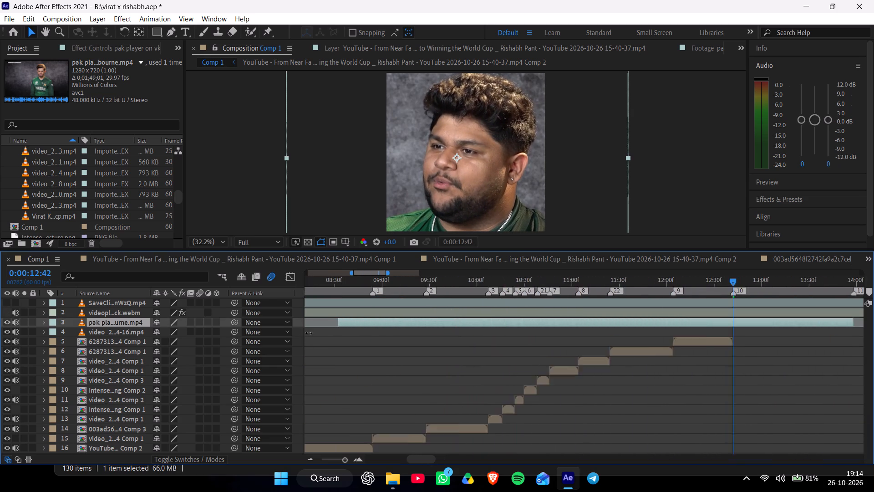
drag(503, 282, 574, 307)
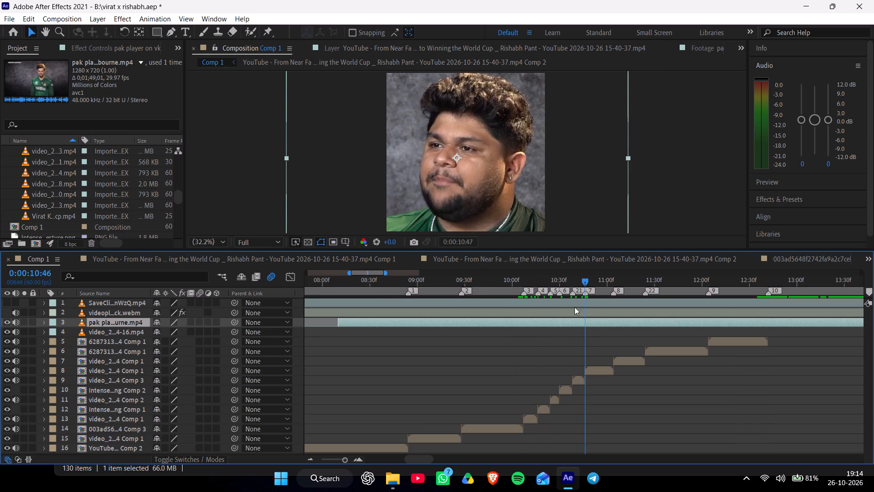
drag(574, 307, 534, 315)
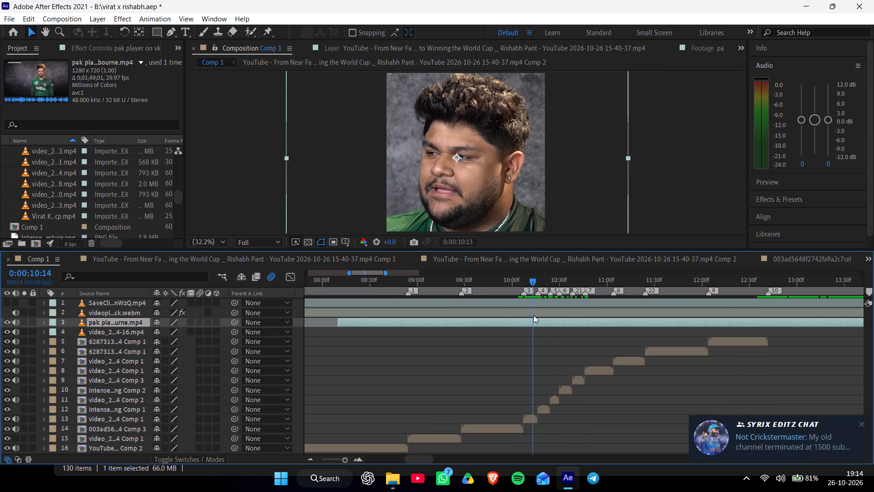
drag(534, 315, 576, 320)
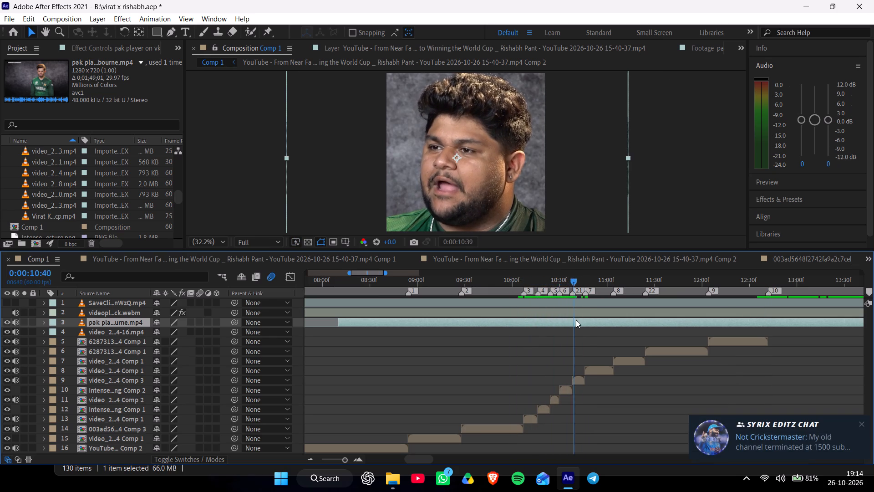
drag(576, 320, 623, 336)
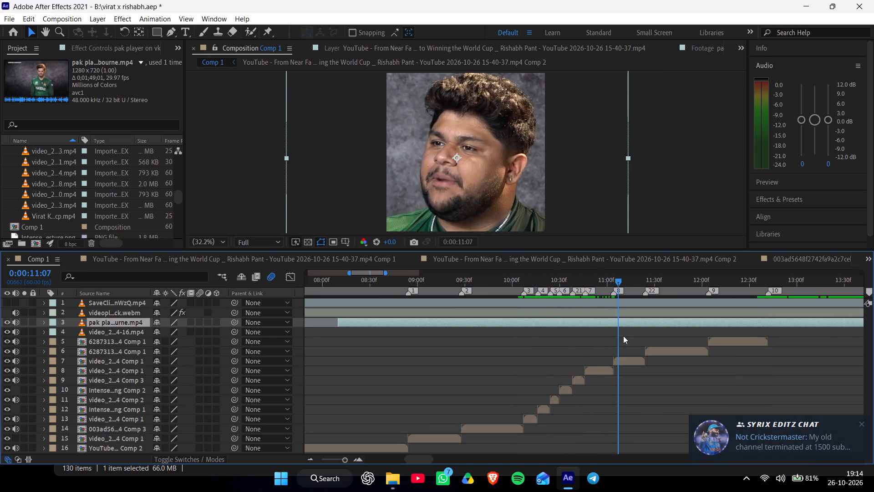
drag(623, 336, 523, 343)
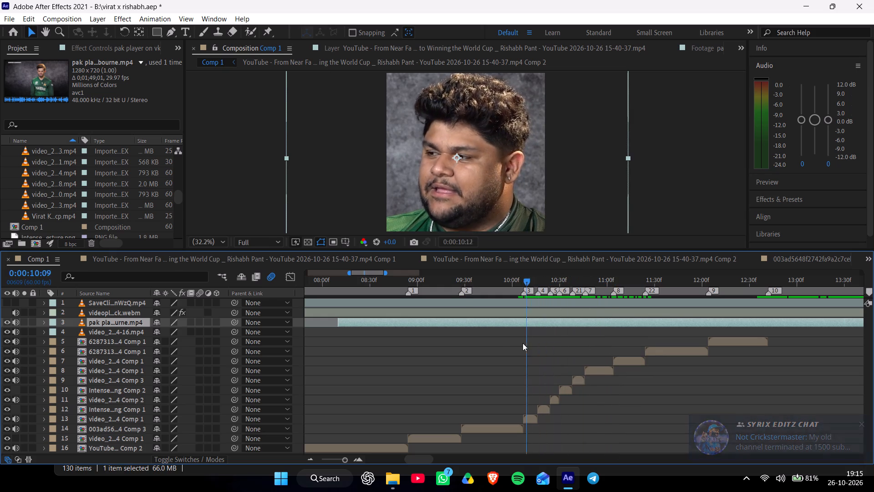
drag(523, 343, 532, 342)
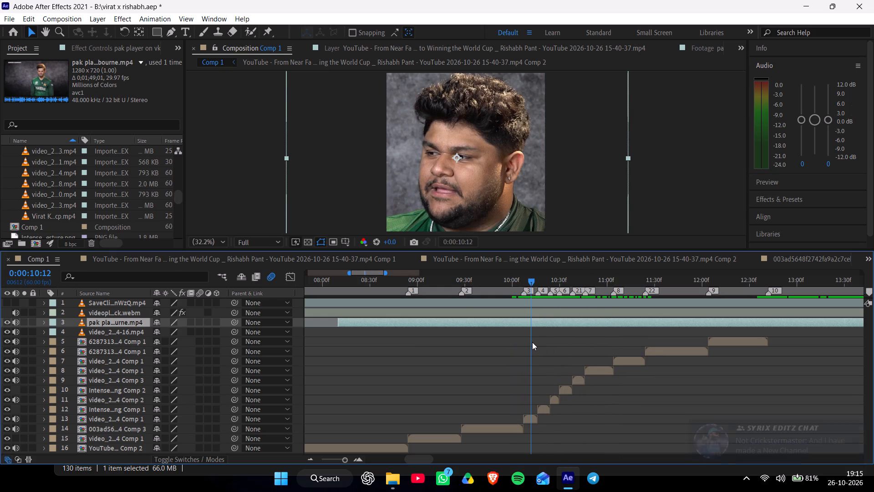
Split the pak player clip at 0:00:10:17, near marker 4, and delete the part before the cut.
drag(532, 342, 539, 344)
key(ctrl+shift+d)
click(533, 330)
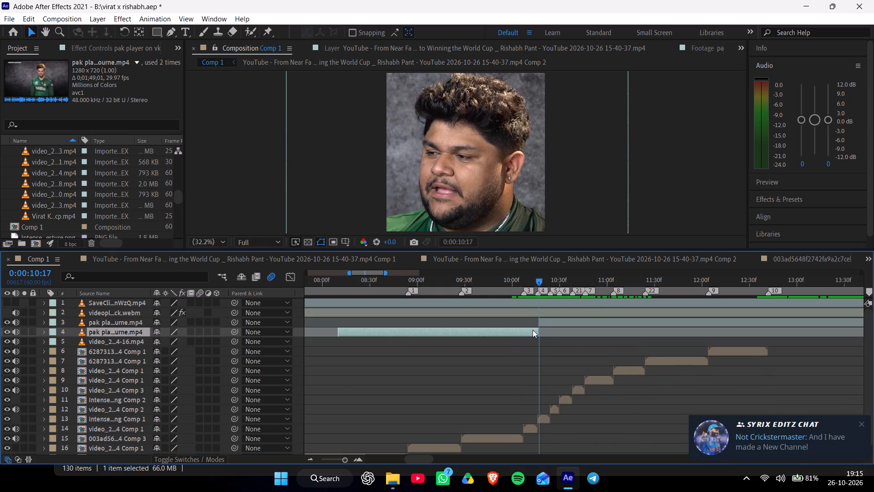
key(Delete)
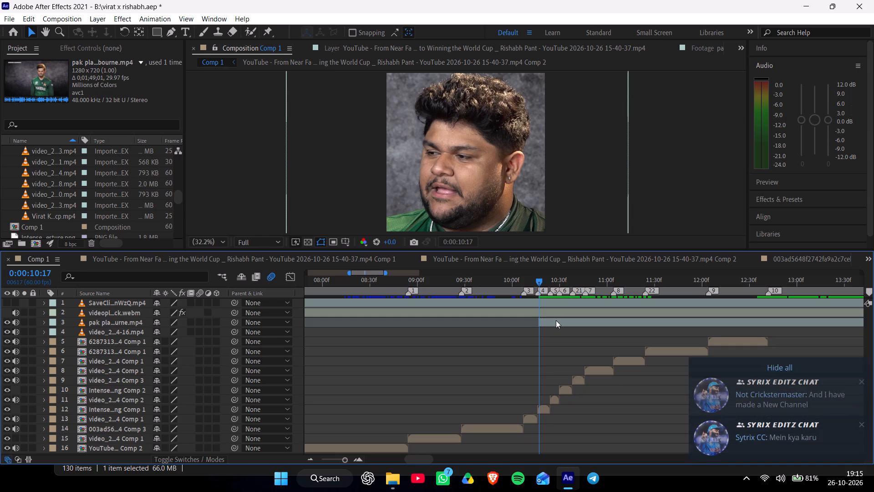
Select the remaining pak player clip that starts at 0:00:10:17.
click(556, 320)
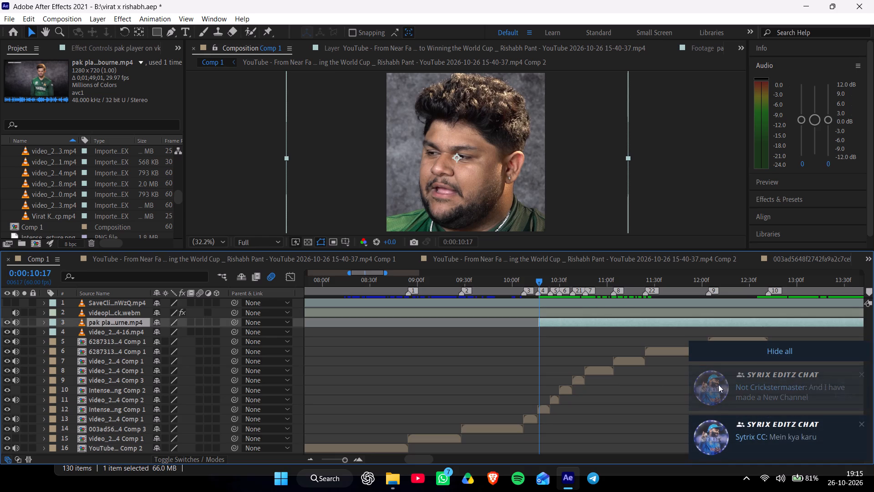
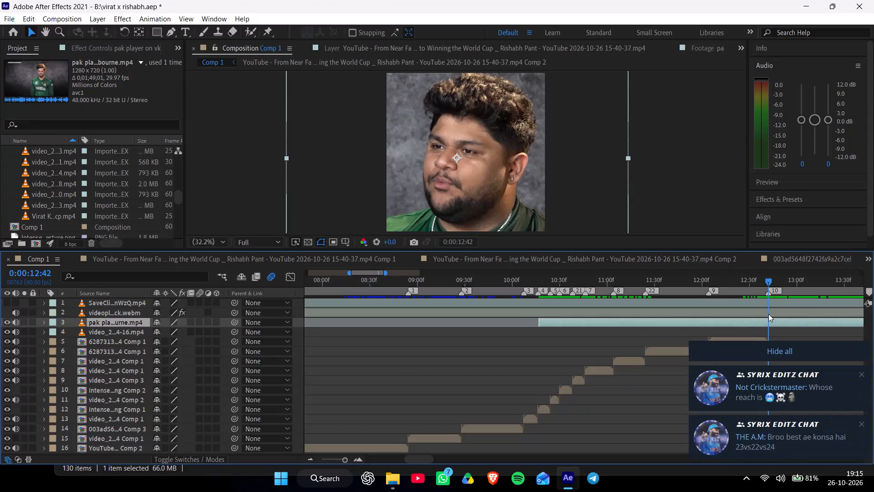
Split the pak player clip at 0:00:12:42, by marker 10, and hide the video of the part before the cut.
key(ctrl+shift+d)
click(597, 332)
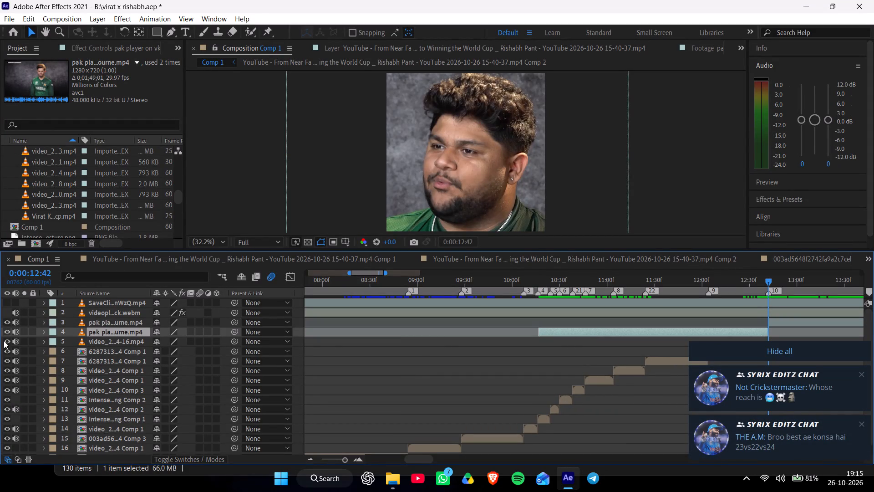
click(5, 332)
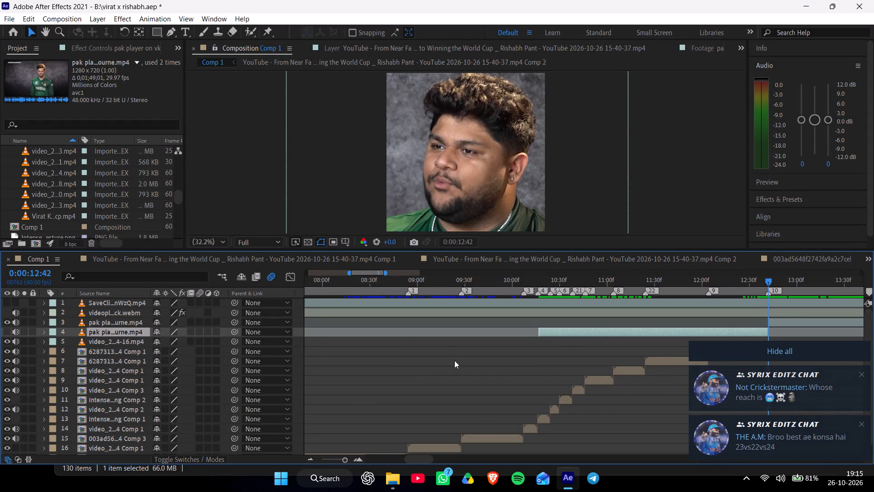
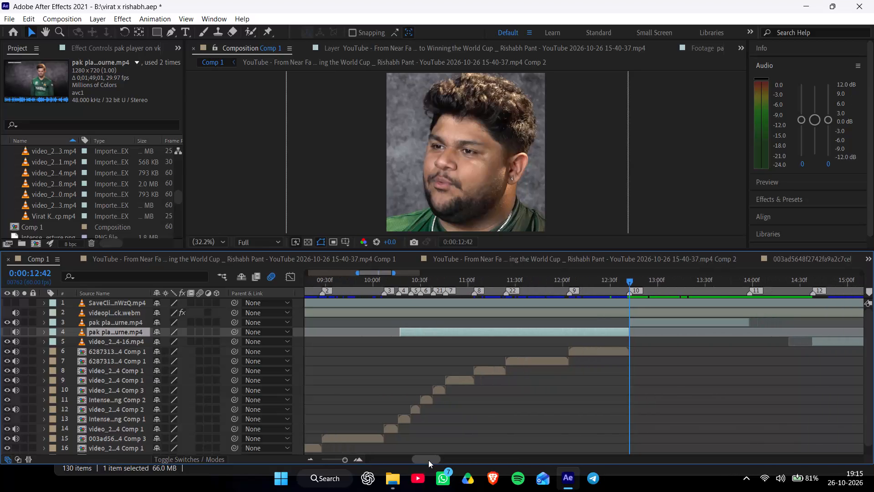
Pre-compose the two pak player layers together, moving all attributes and adjusting the composition duration to the layers' time span.
click(497, 331)
ctrl+click(640, 321)
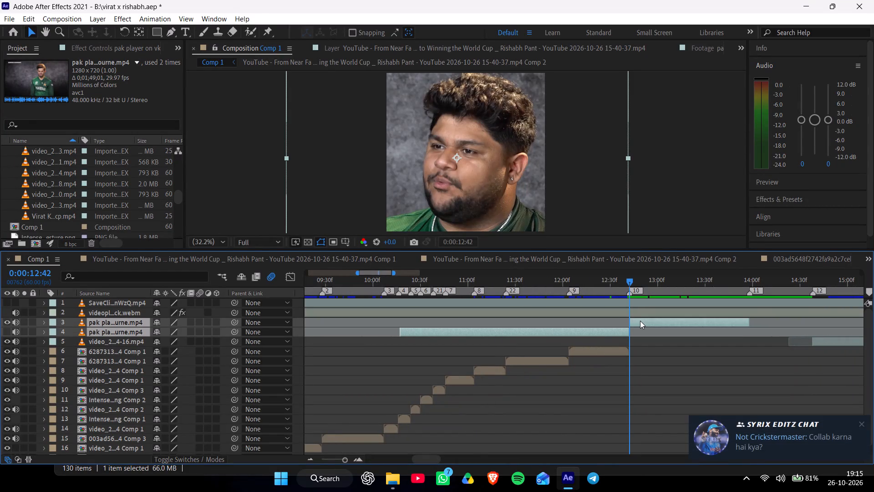
key(ctrl+shift+c)
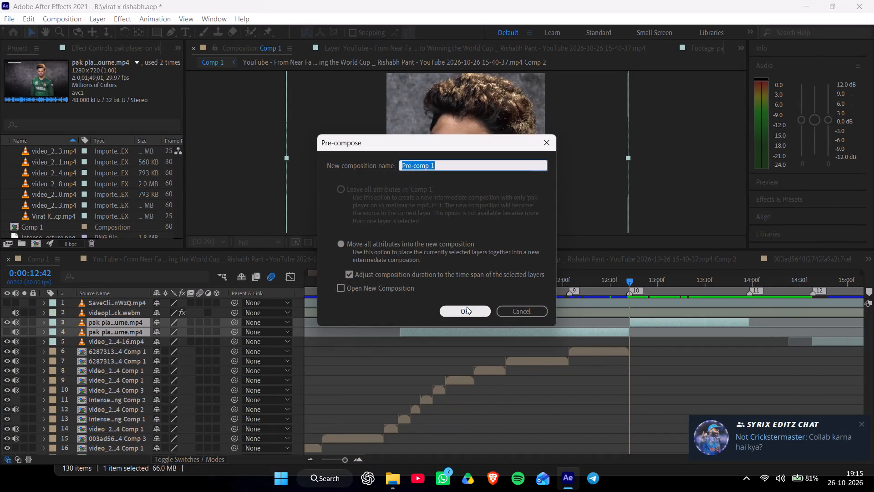
click(466, 307)
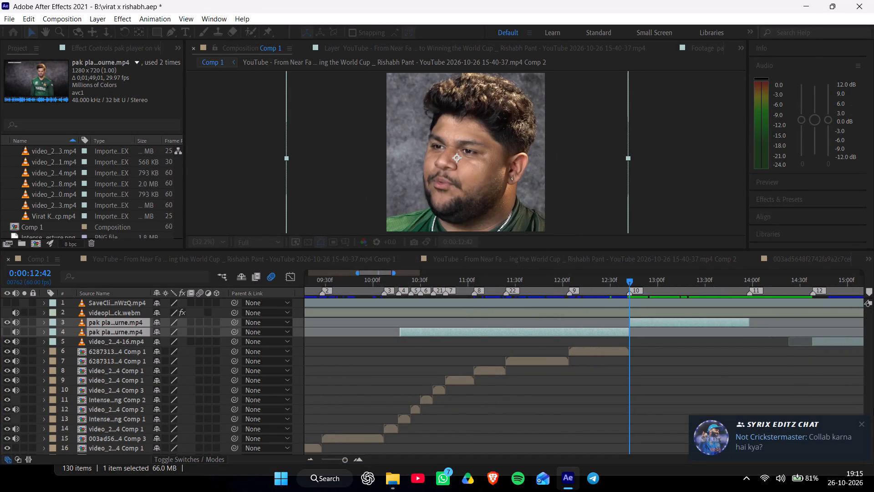
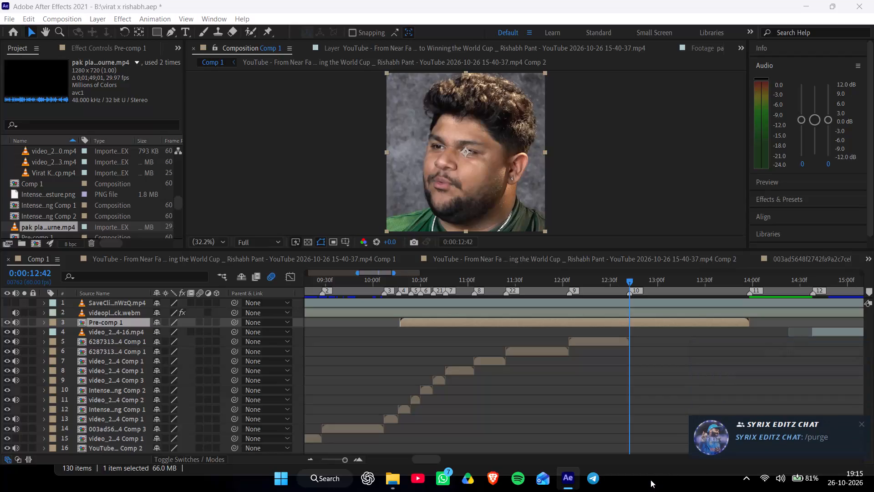
Open the Windows Task Manager.
right_click(650, 479)
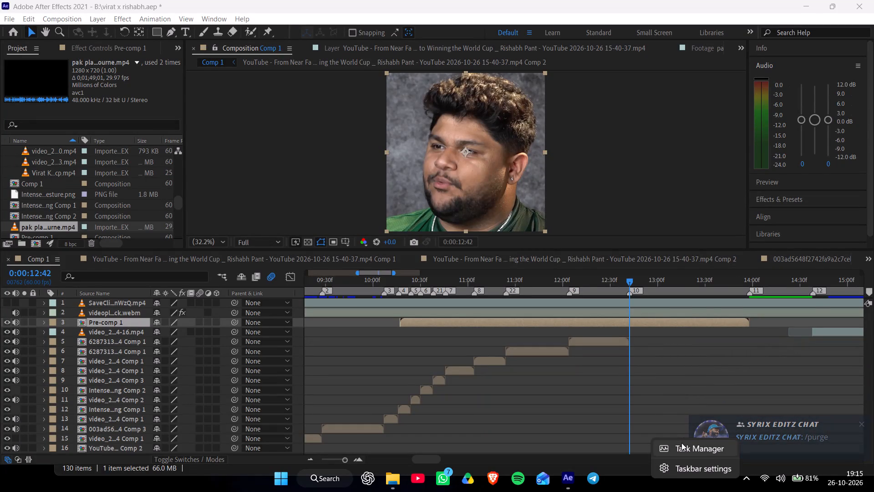
click(681, 443)
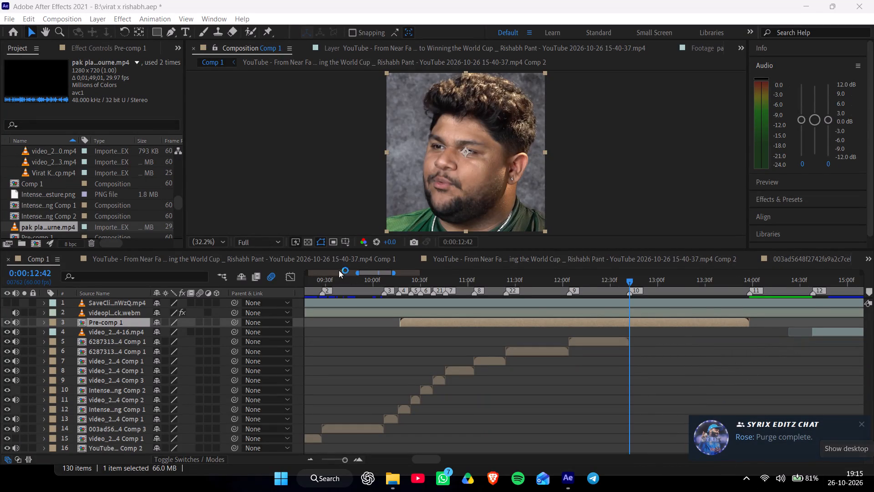
right_click(650, 475)
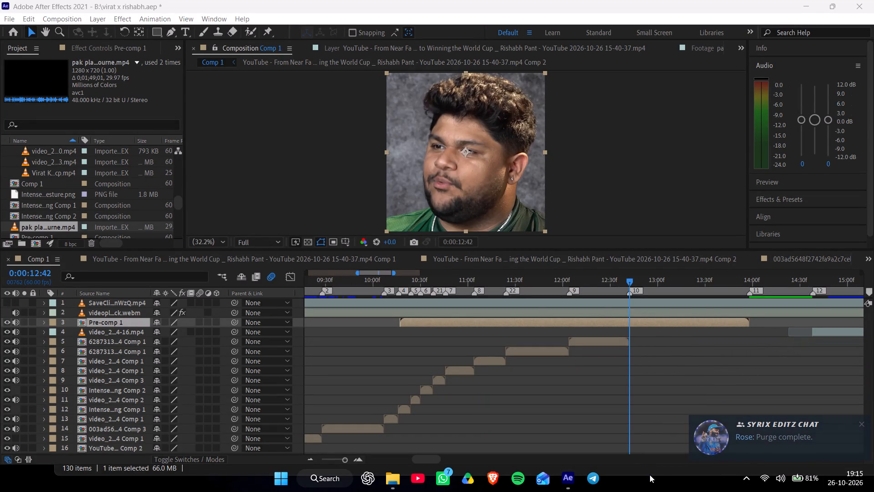
click(674, 447)
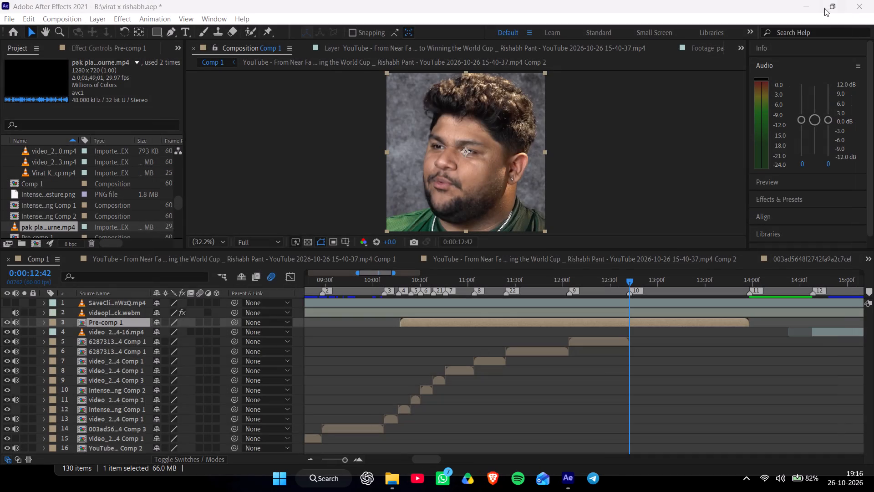
Minimize the After Effects window to reach the desktop shortcuts.
click(811, 3)
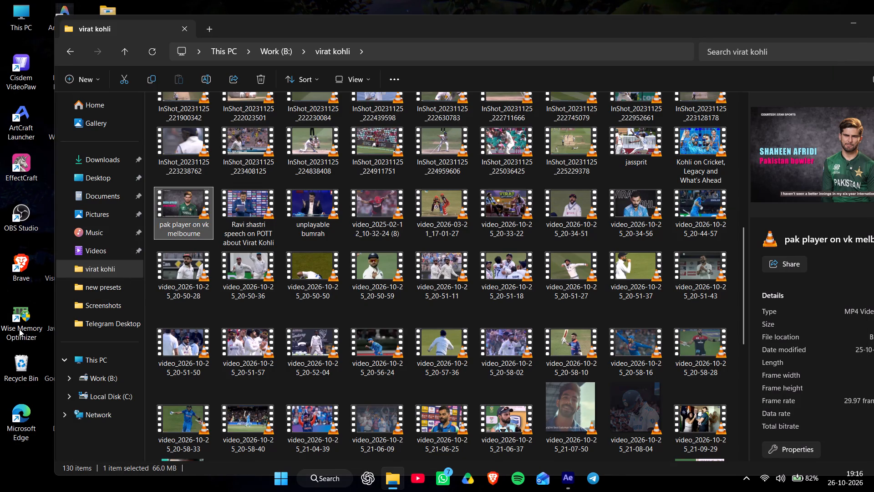